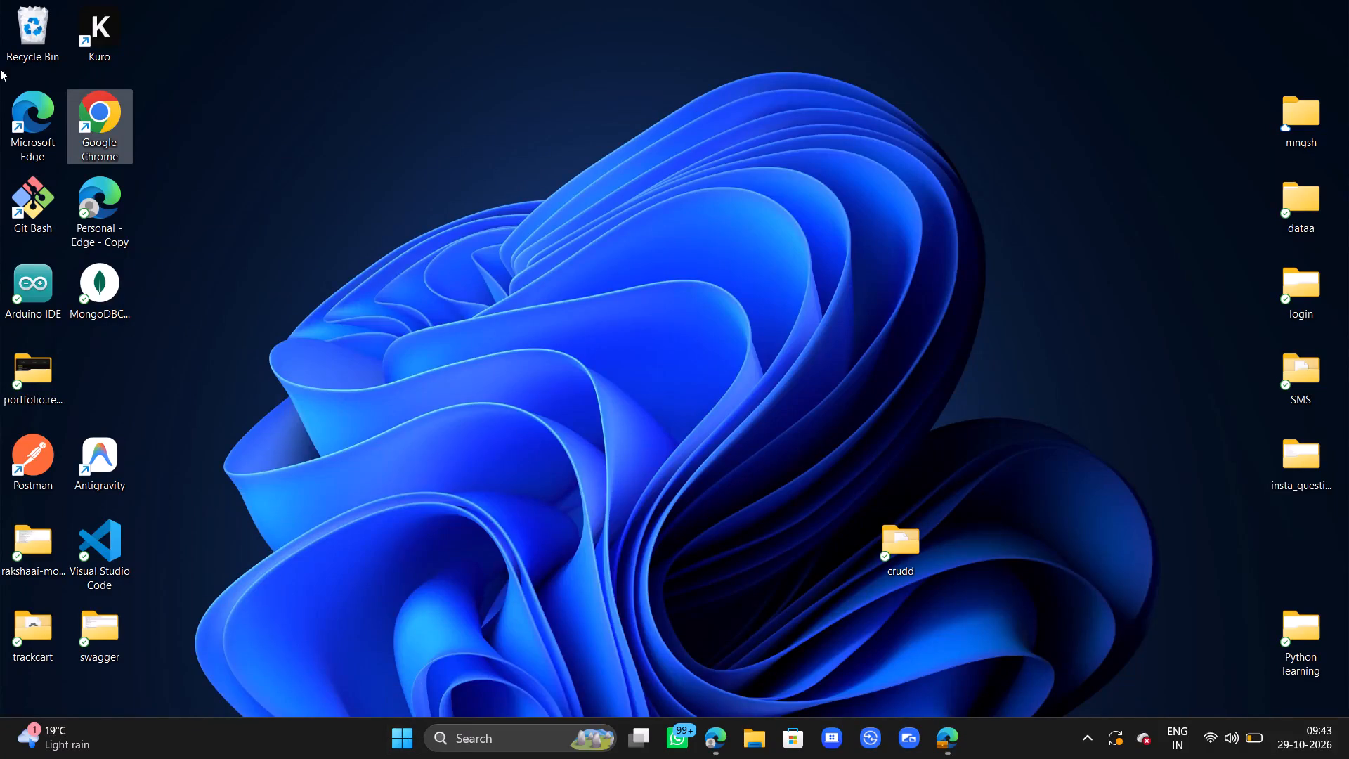
Open Microsoft Edge in a maximized window and switch from the work profile to the other named personal profile.
double_click(37, 122)
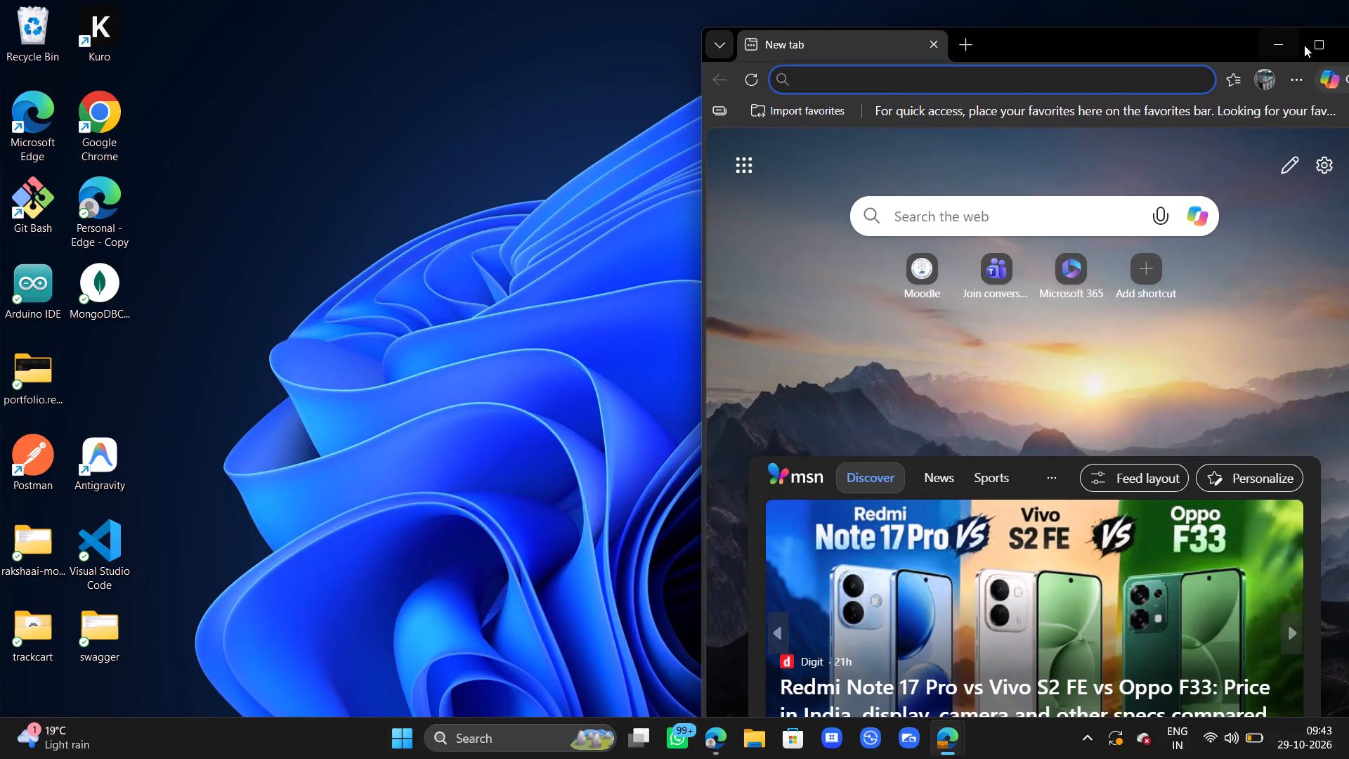
left_click(1322, 37)
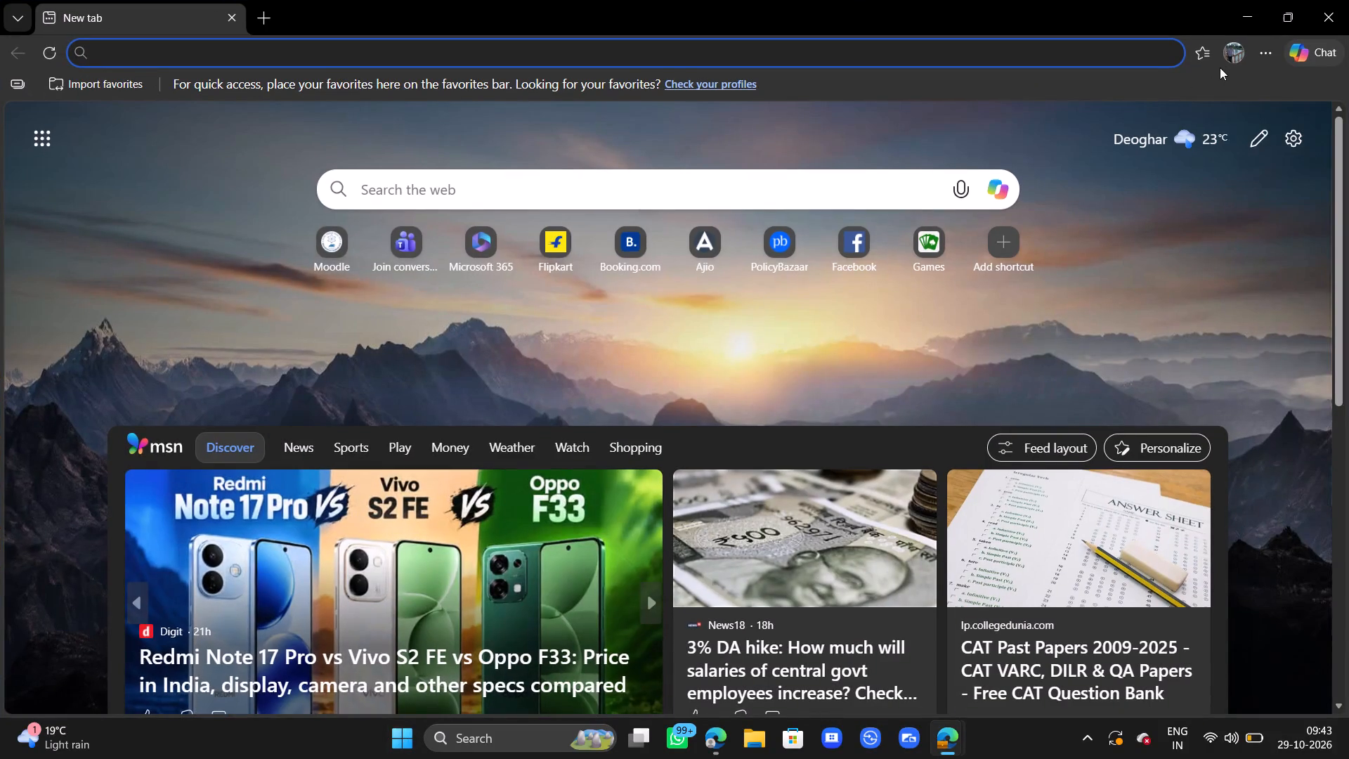
left_click(1227, 59)
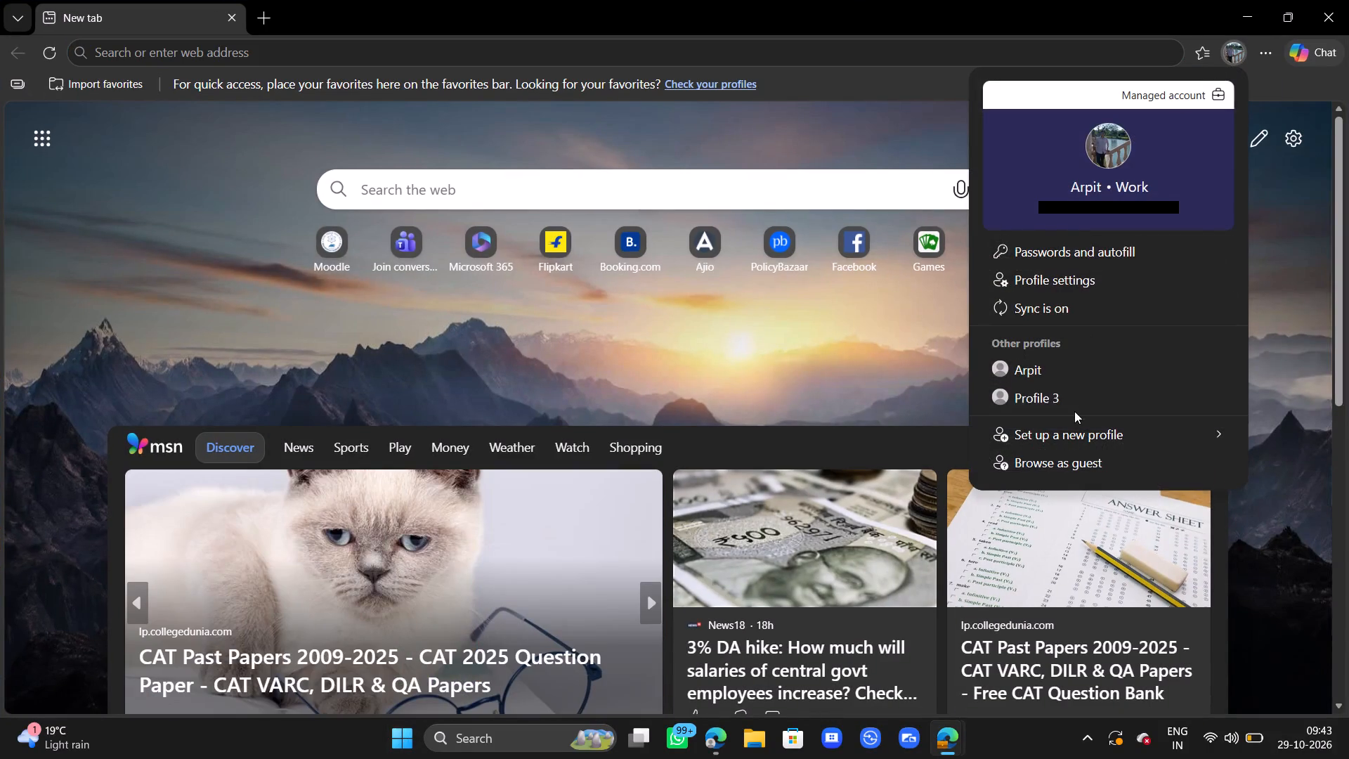
left_click(1097, 375)
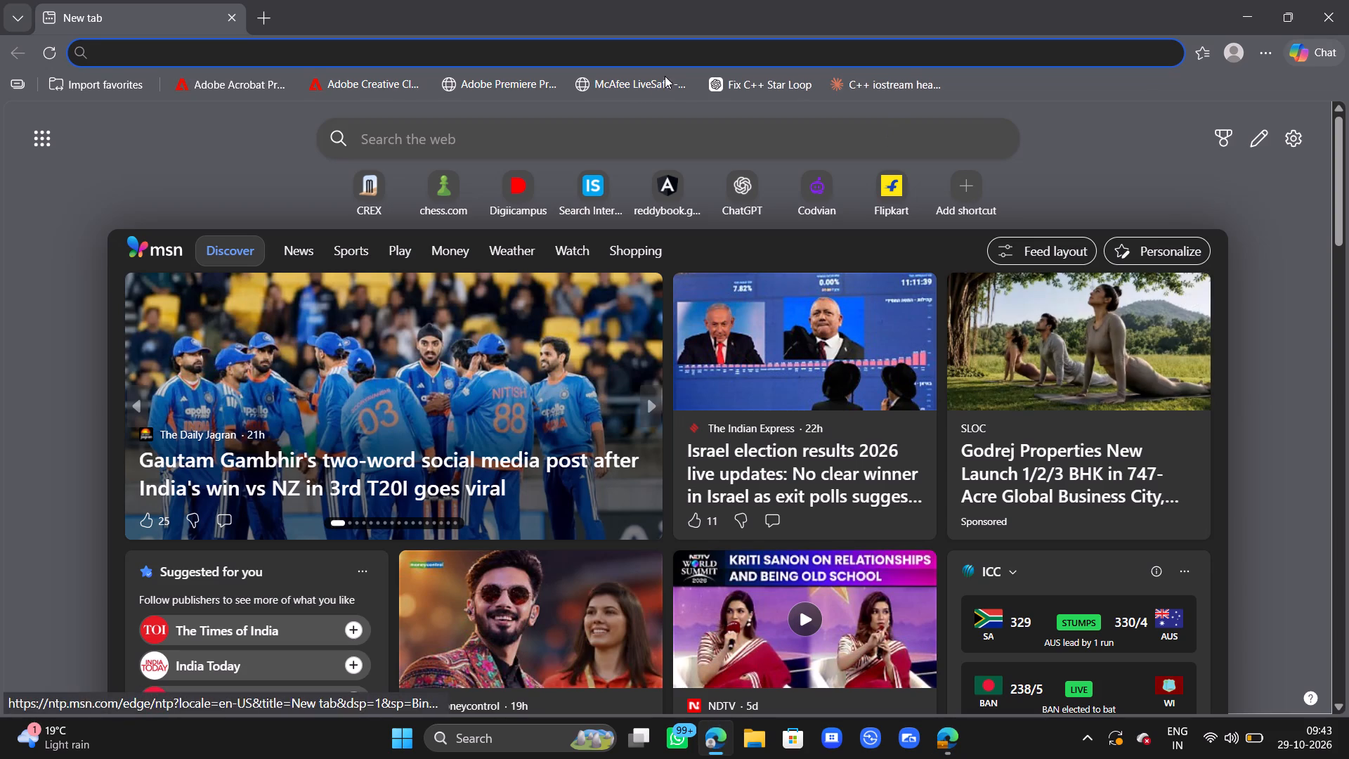
Go to the website shaadi.com.
left_click(592, 47)
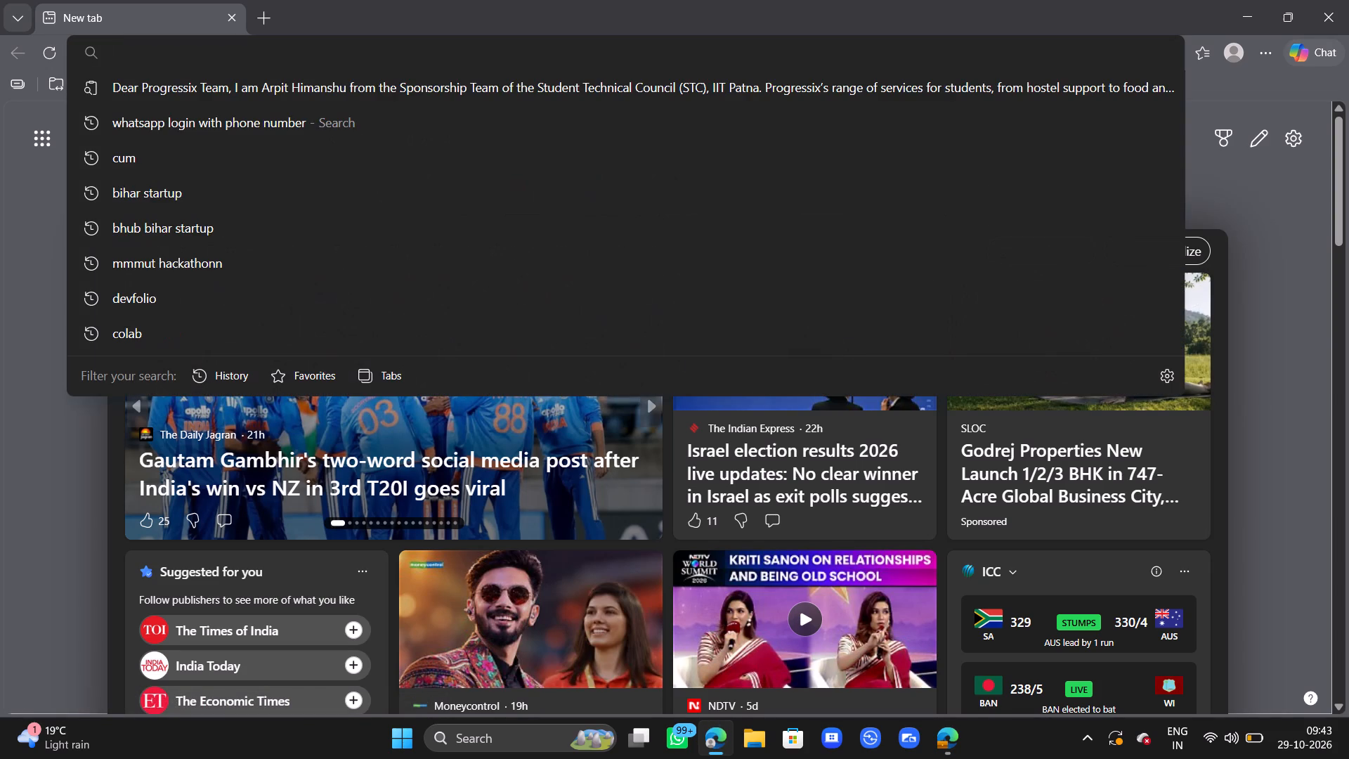
left_click(592, 47)
type("sha")
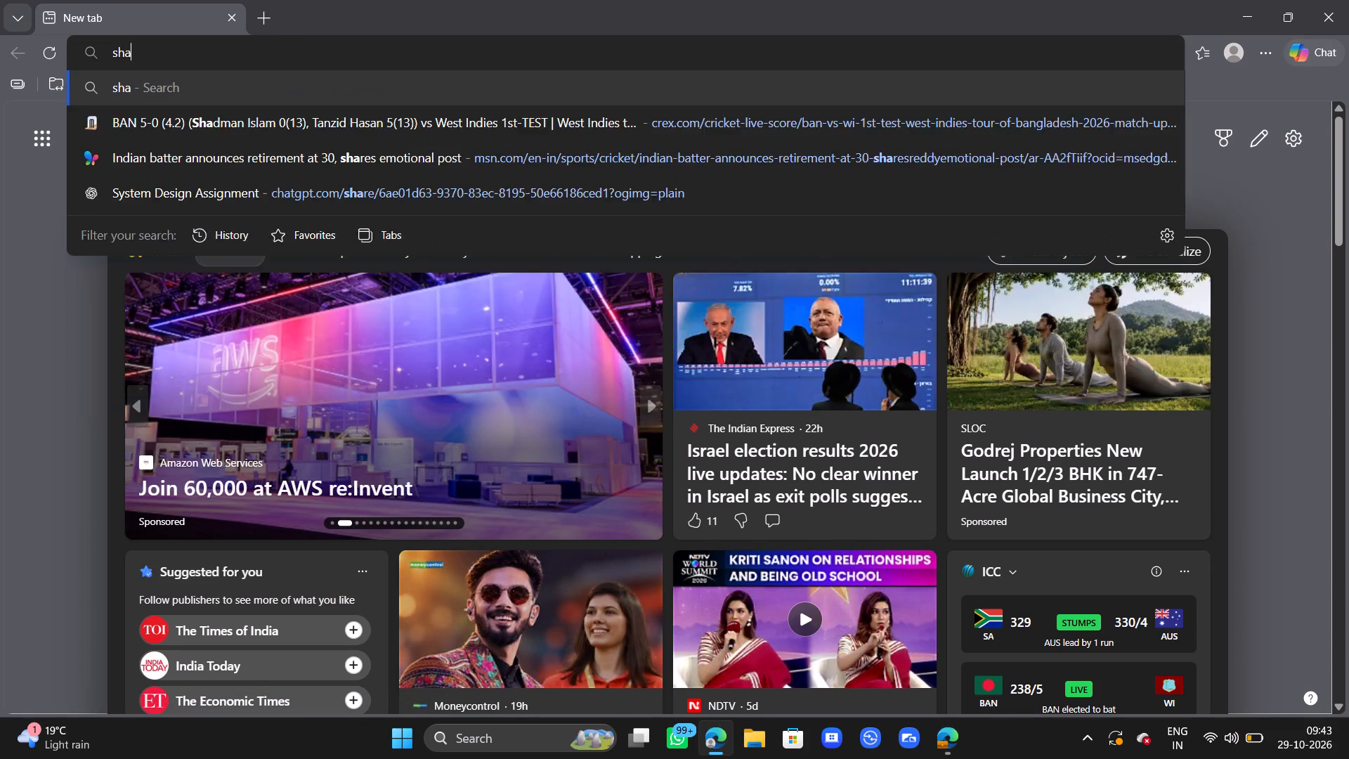
type("adi")
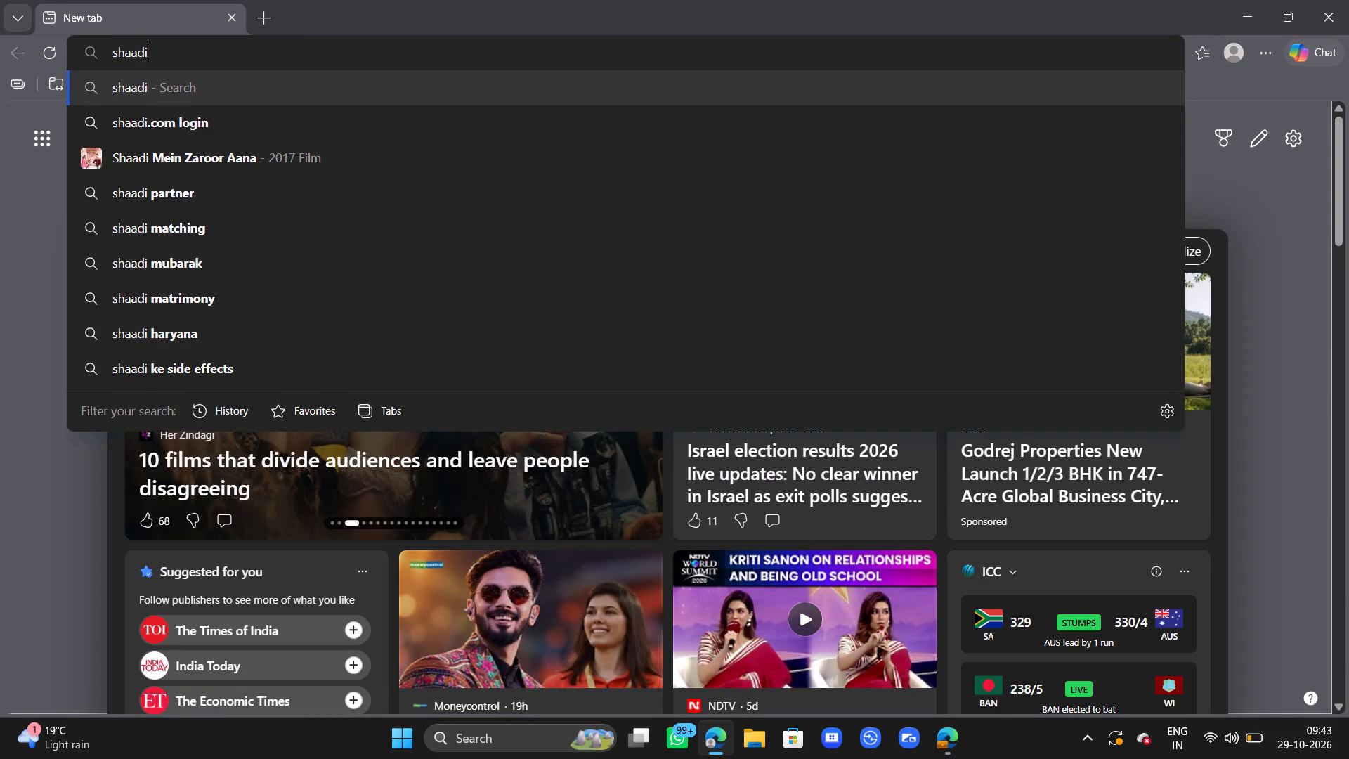
type(".com")
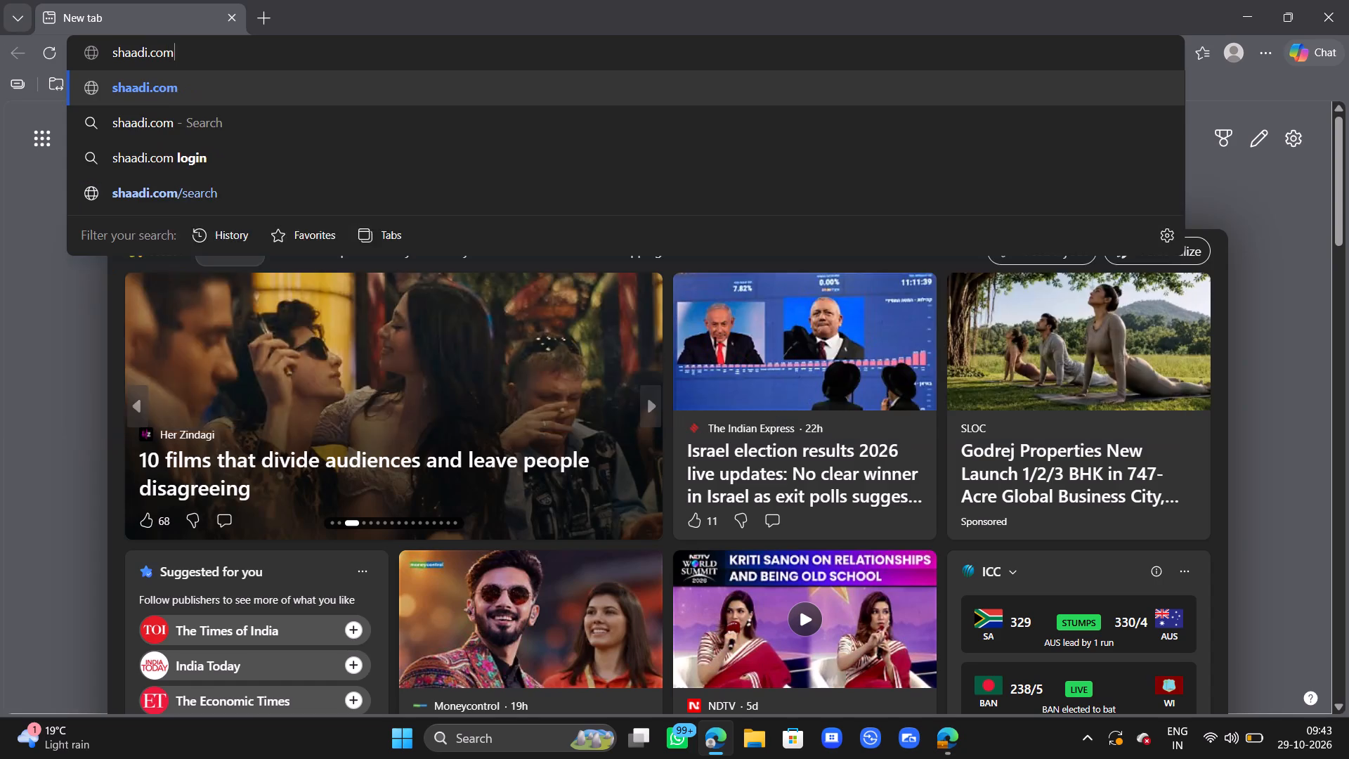
key("Return")
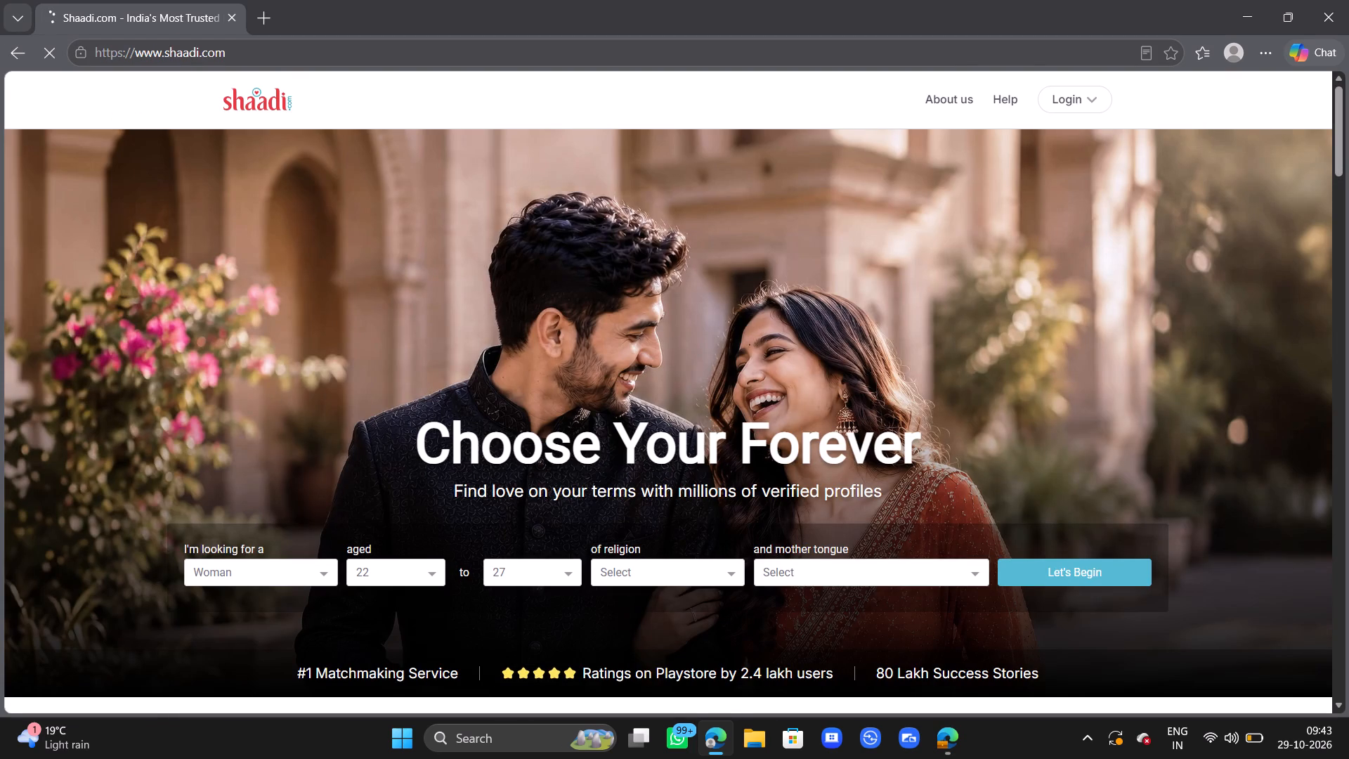
Look through the Shaadi.com home page from the hero section through success stories and FAQs to the footer links.
scroll(592, 47, "up", 1, "ctrl")
scroll(903, 333, "down", 3)
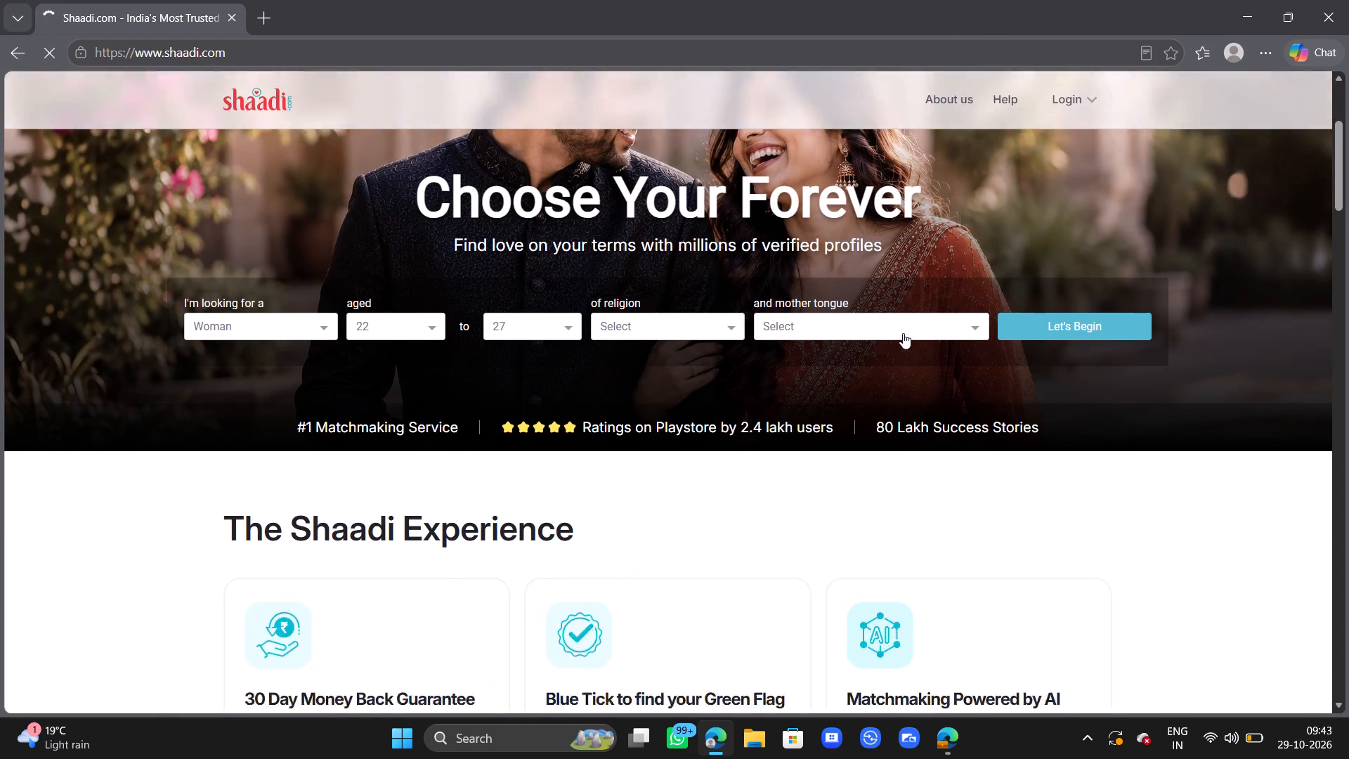
scroll(903, 333, "down", 11)
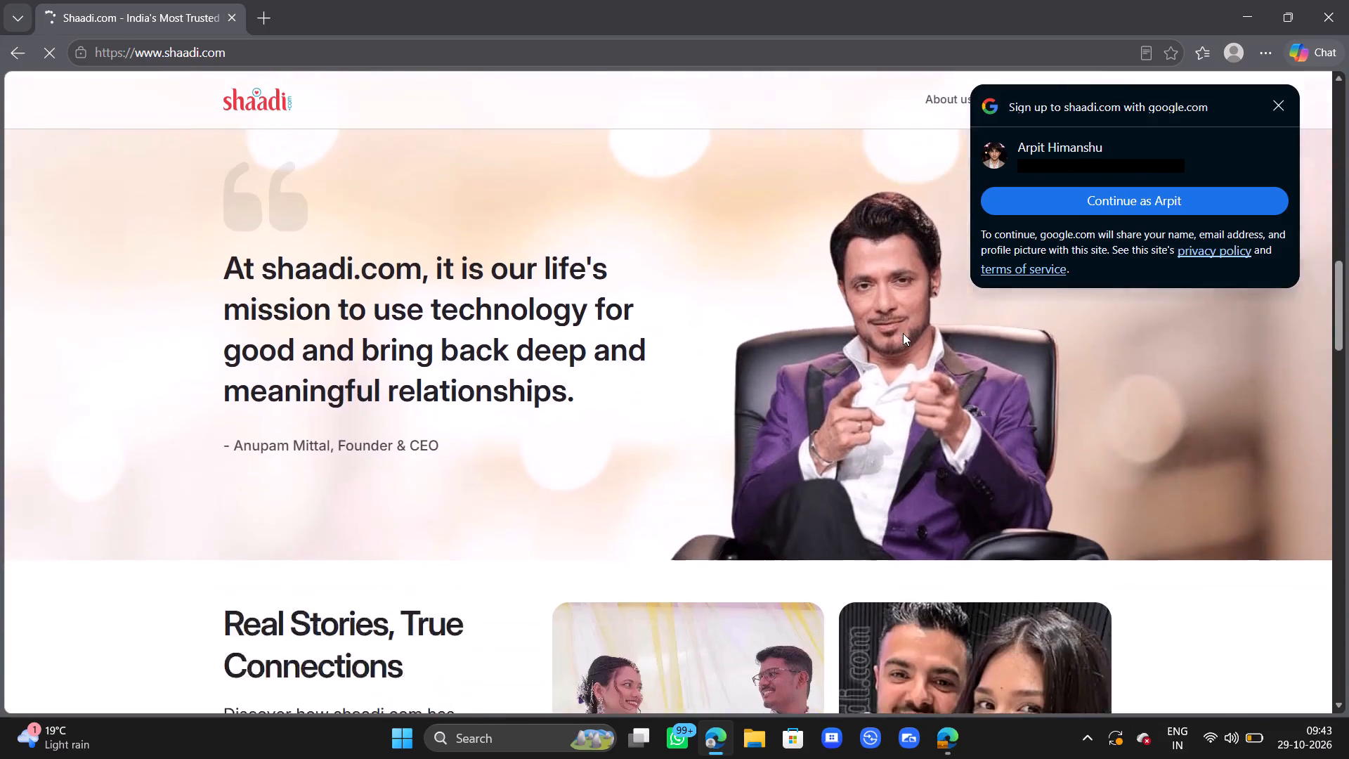
scroll(903, 333, "down", 4)
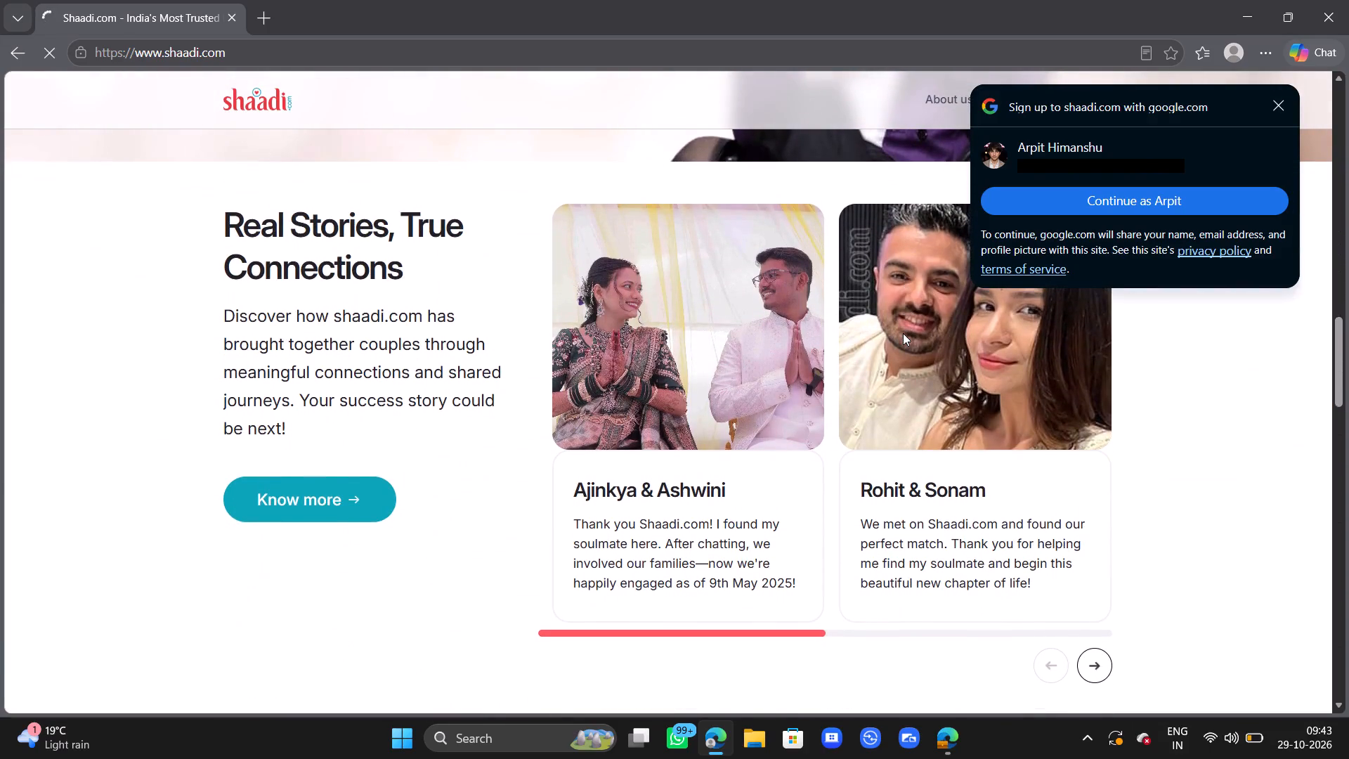
scroll(903, 333, "down", 1)
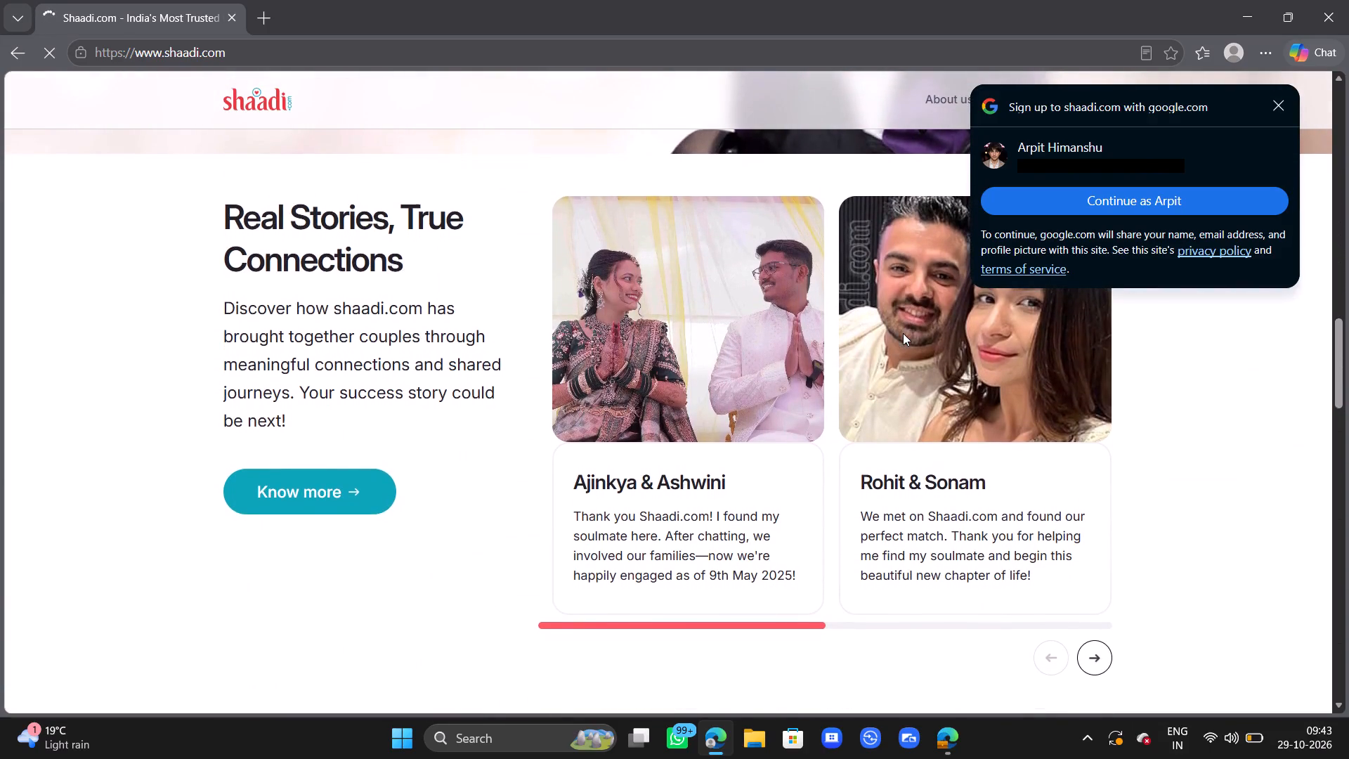
scroll(903, 333, "down", 1)
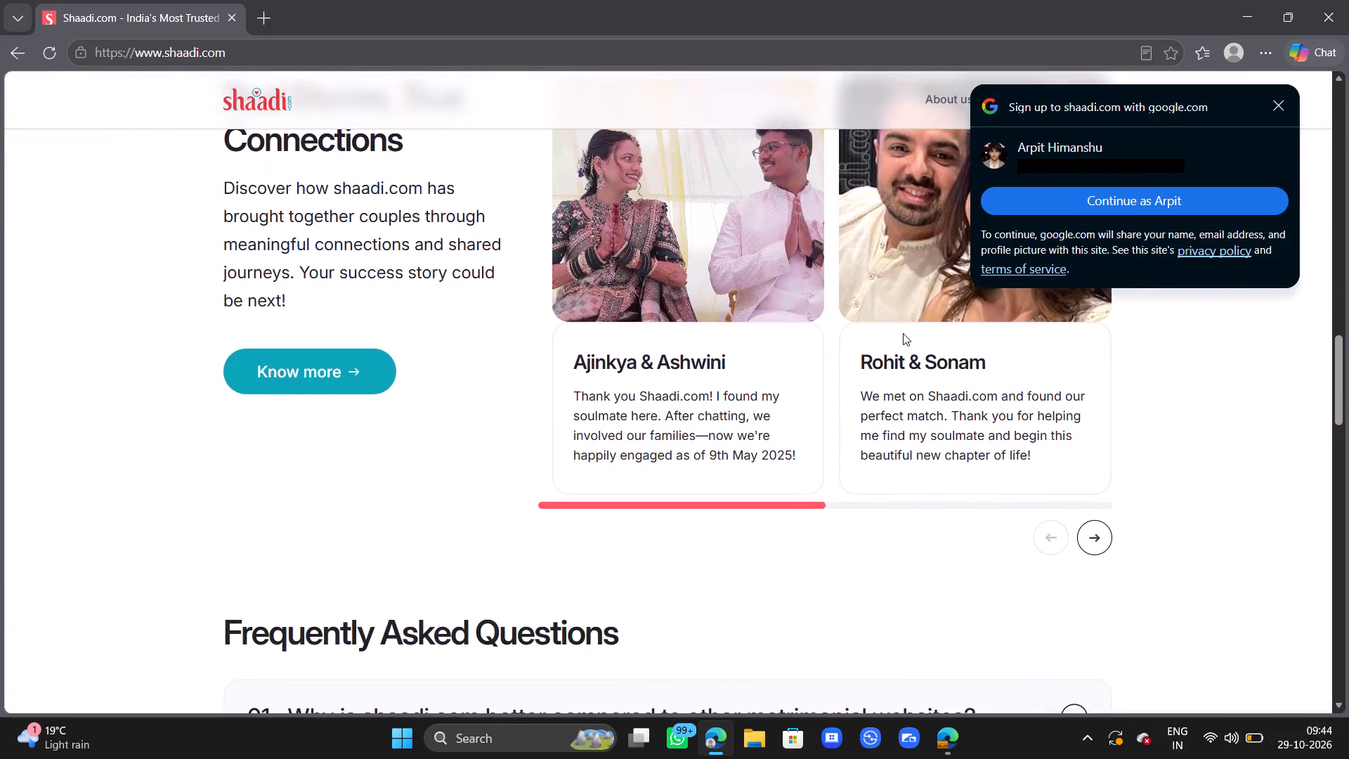
scroll(903, 333, "down", 13)
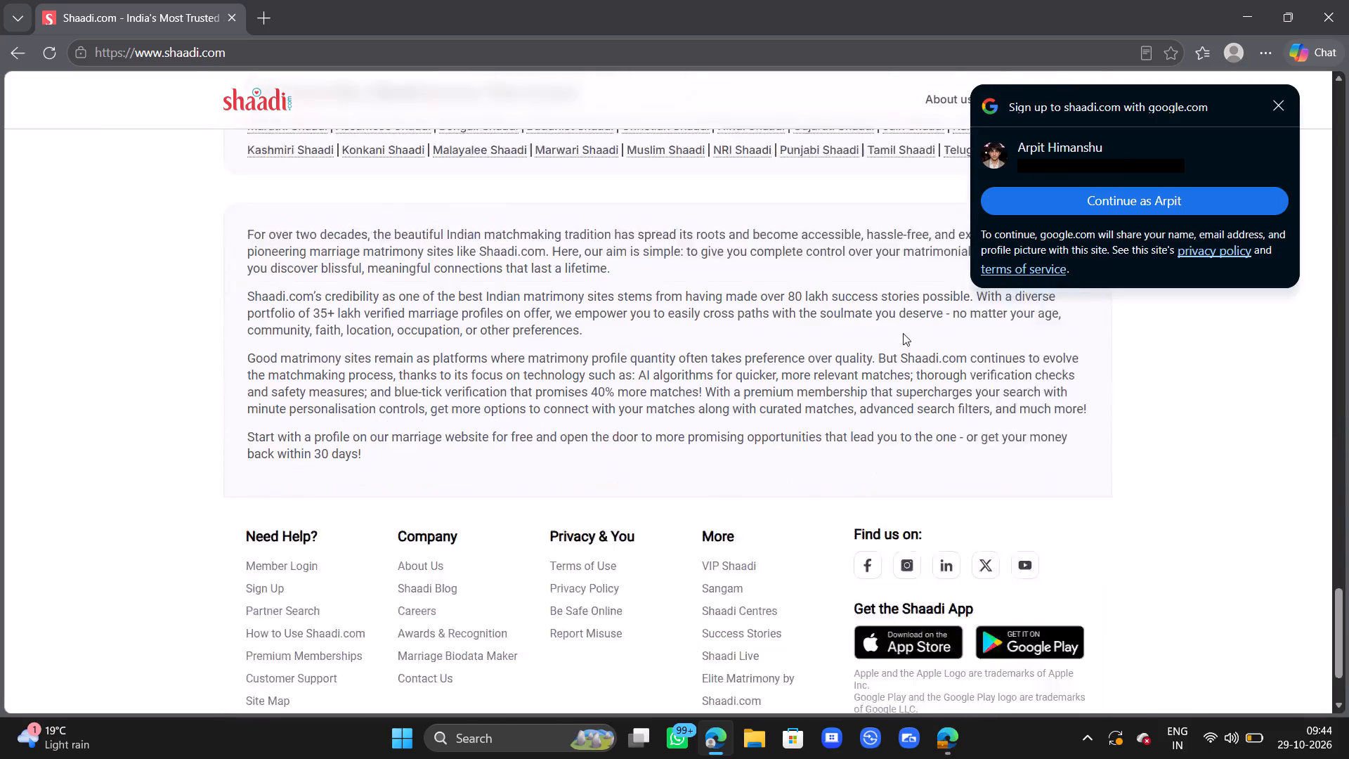
scroll(903, 333, "down", 1)
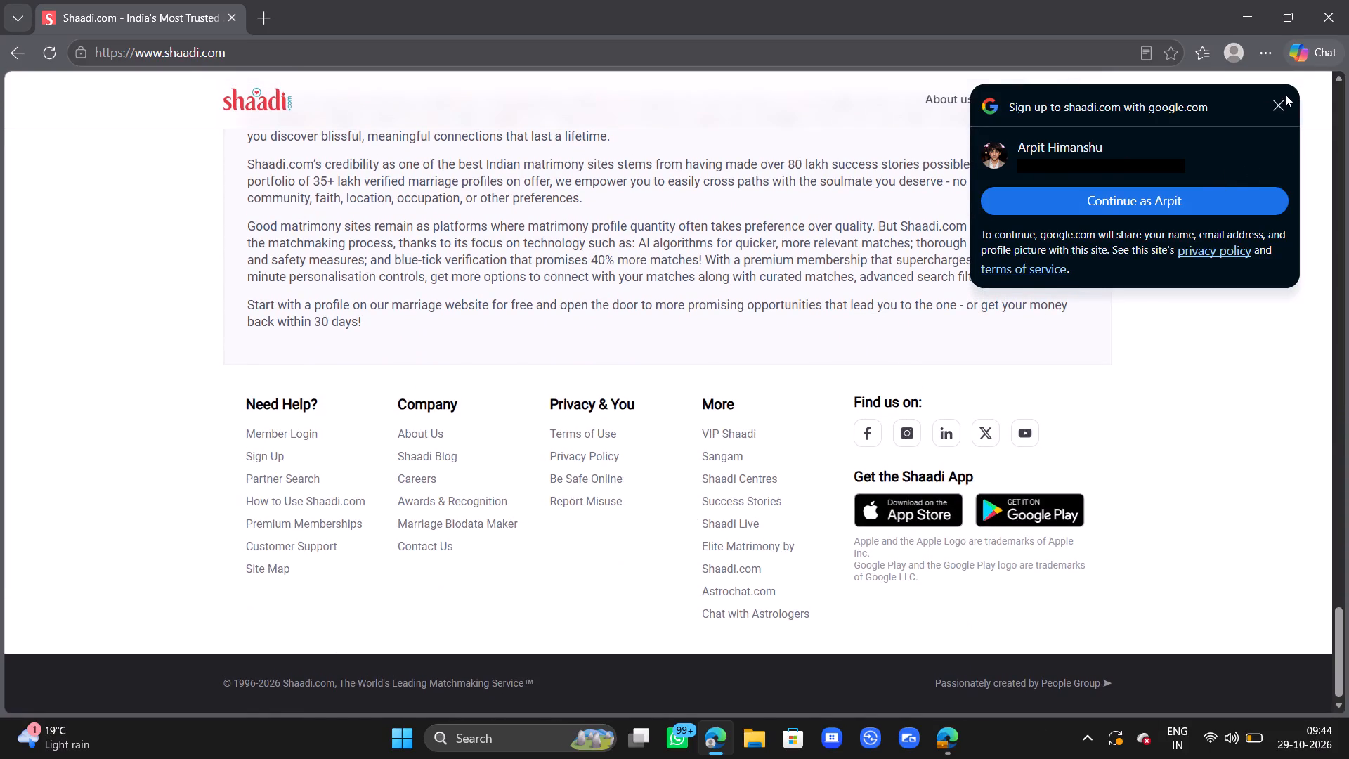
Dismiss the Google account sign-up prompt on the Shaadi.com page.
left_click(1270, 105)
Return to the top of the home page and examine The Shaadi Experience section and the VIPShaadi consultation banner.
scroll(828, 332, "up", 9)
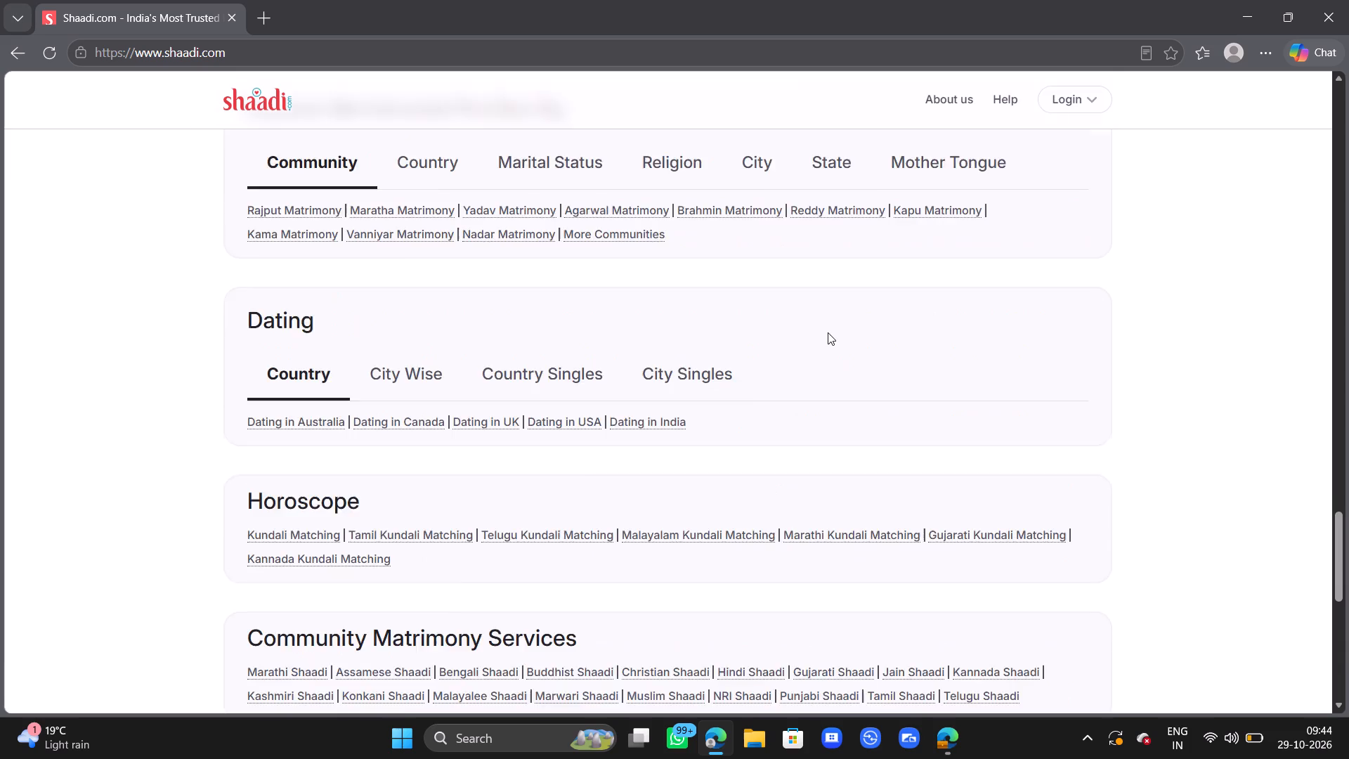
scroll(828, 332, "up", 12)
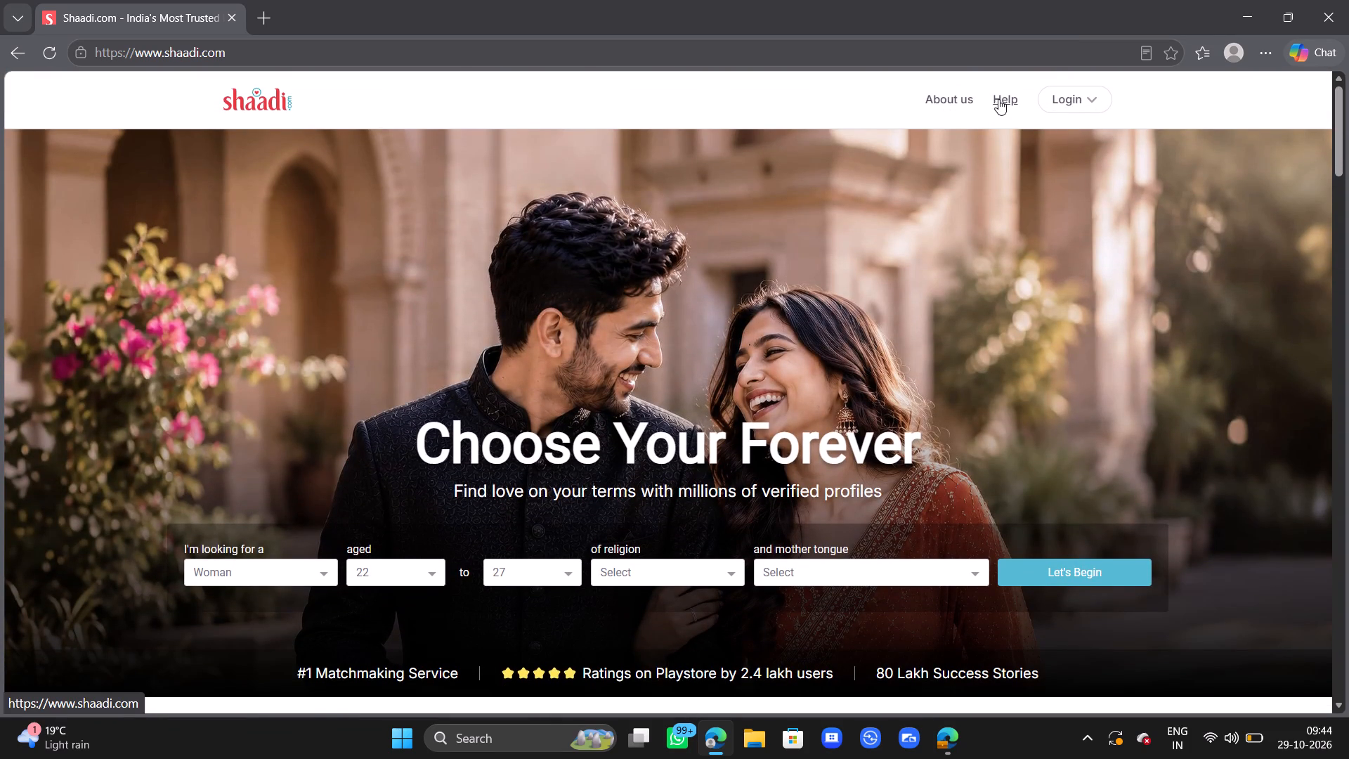
scroll(920, 406, "down", 2)
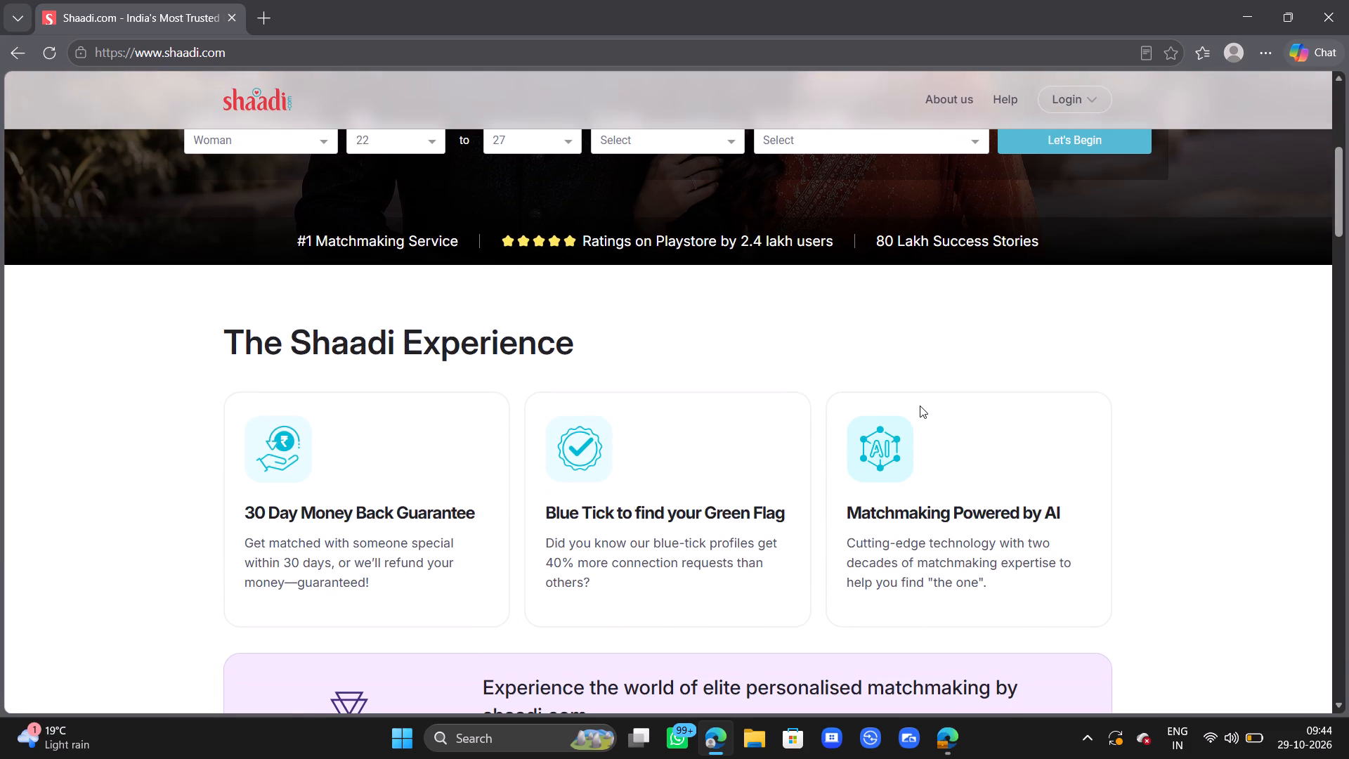
scroll(920, 406, "down", 4)
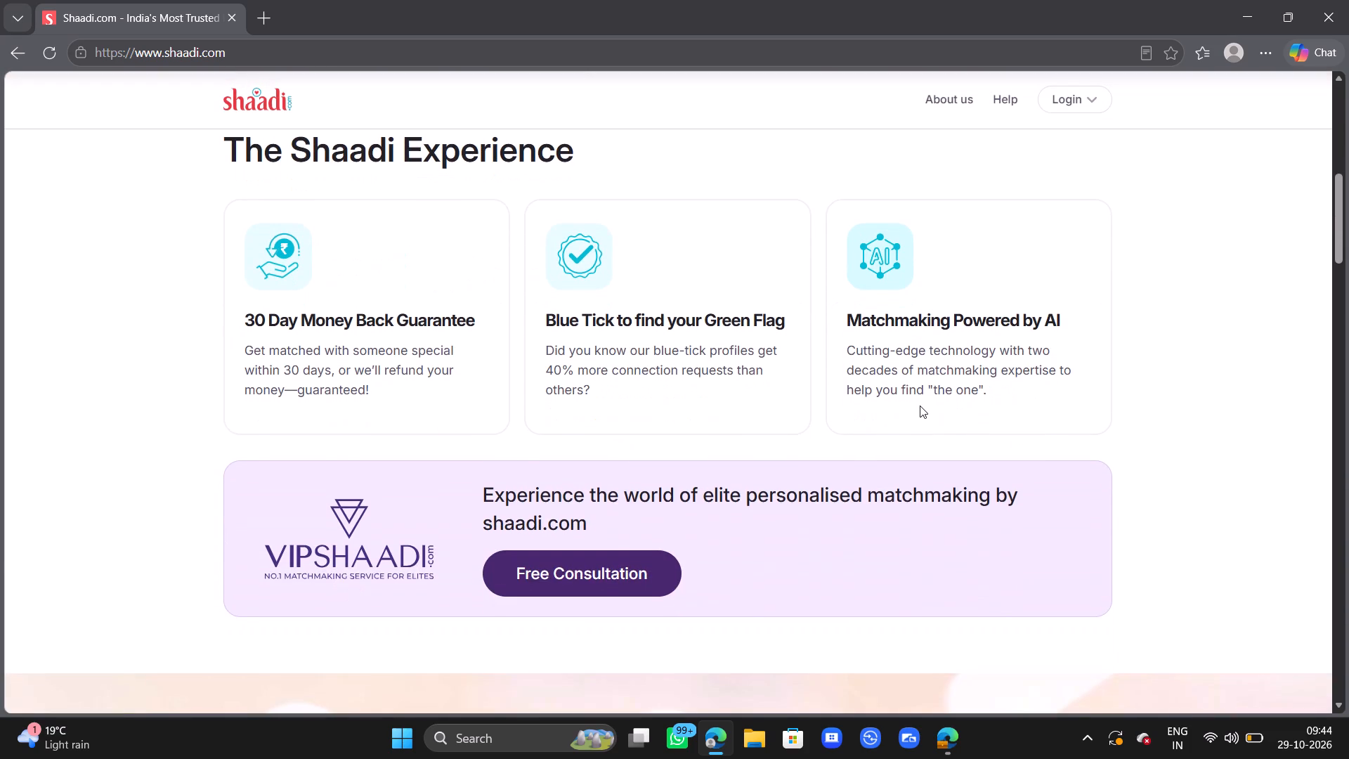
scroll(920, 406, "down", 1)
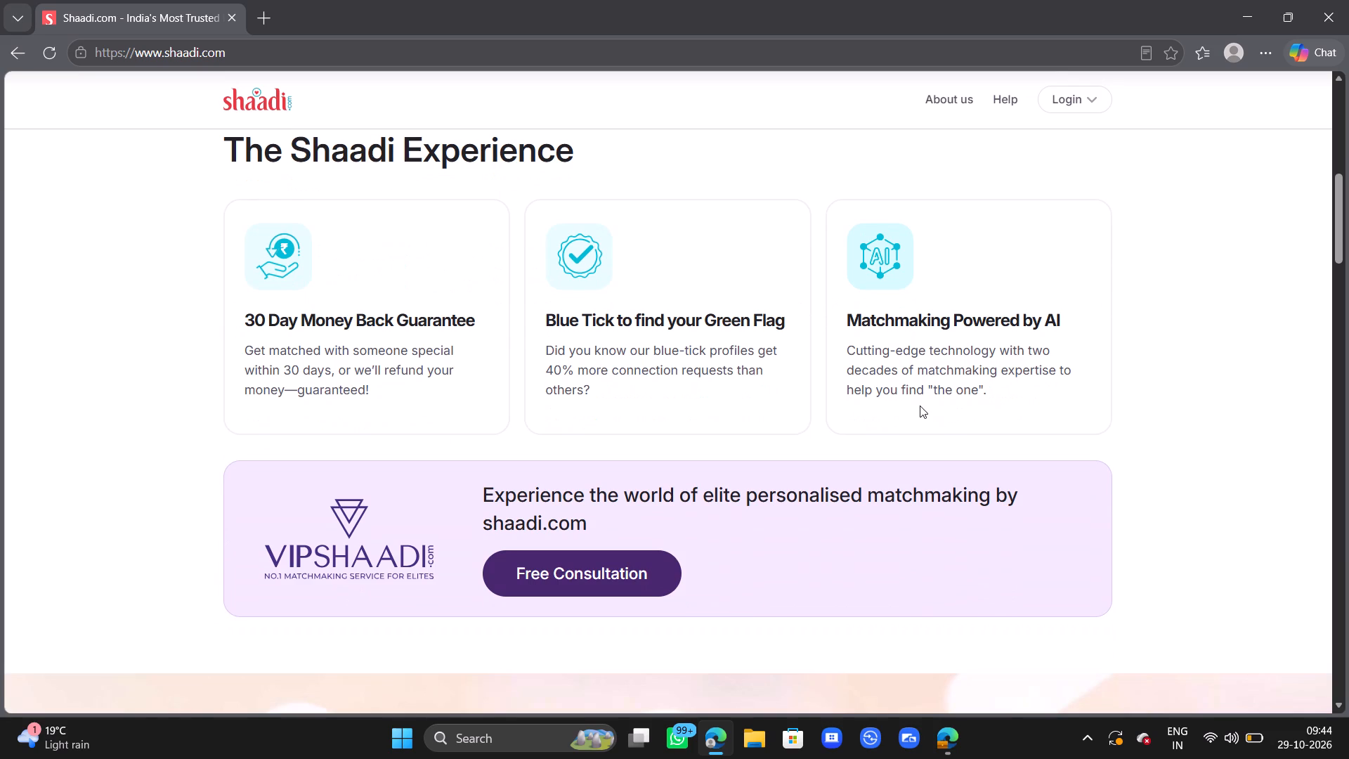
scroll(920, 406, "down", 1)
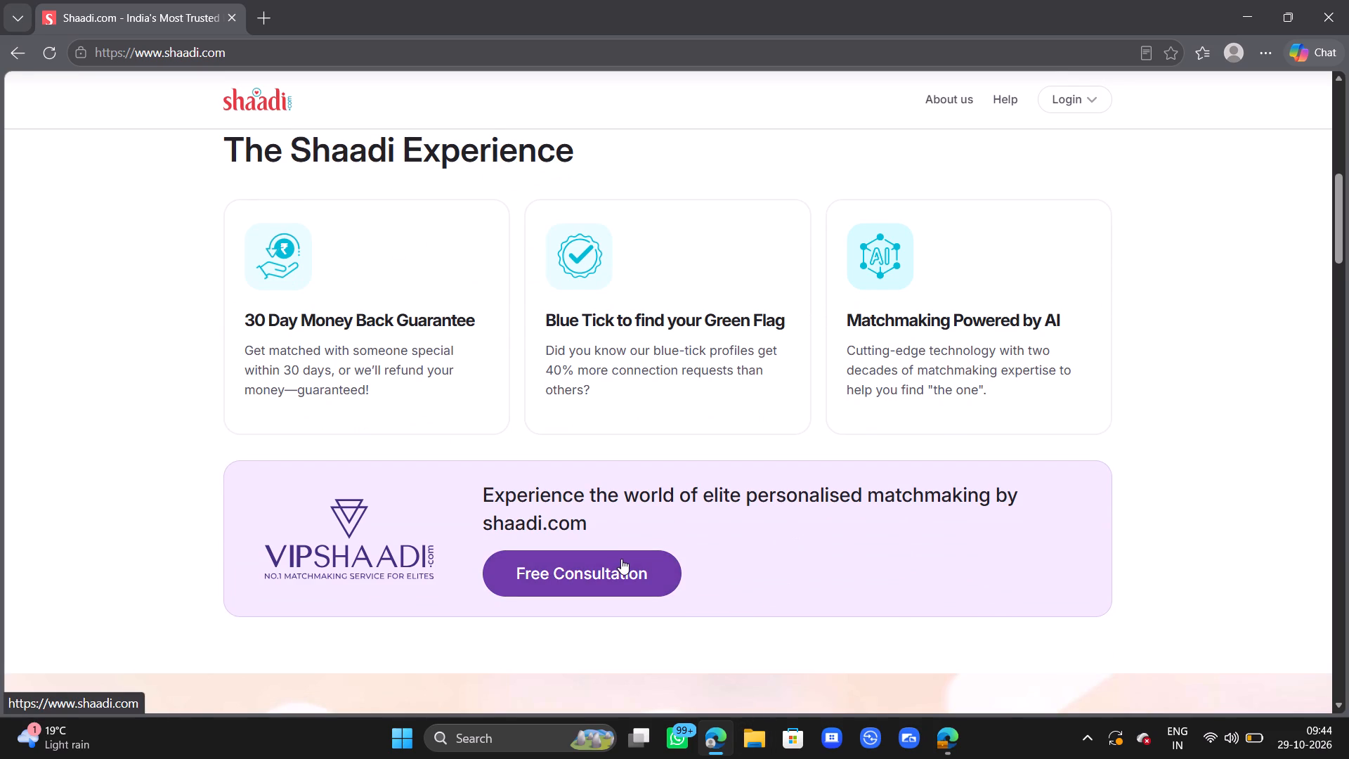
Return to the top of the Shaadi.com home page and close its browser window.
scroll(621, 559, "up", 4)
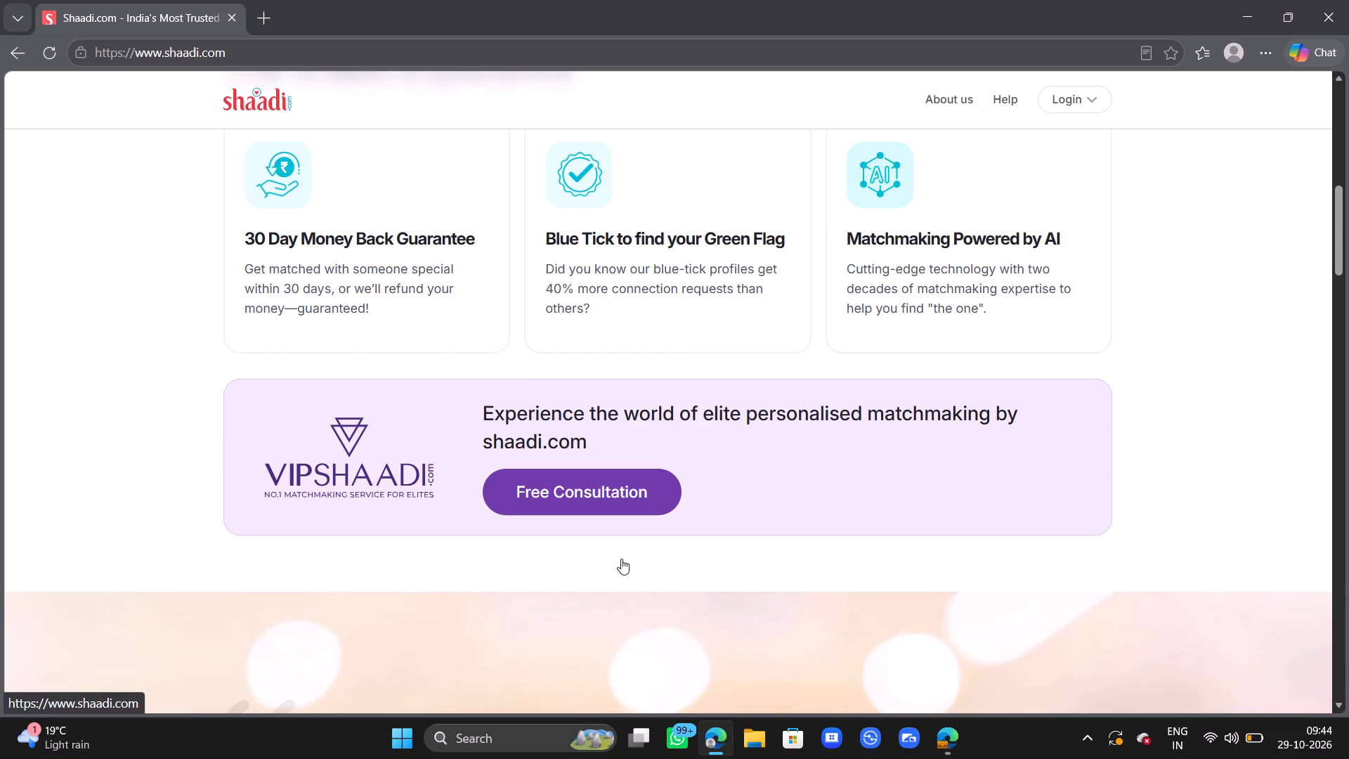
scroll(621, 559, "up", 4)
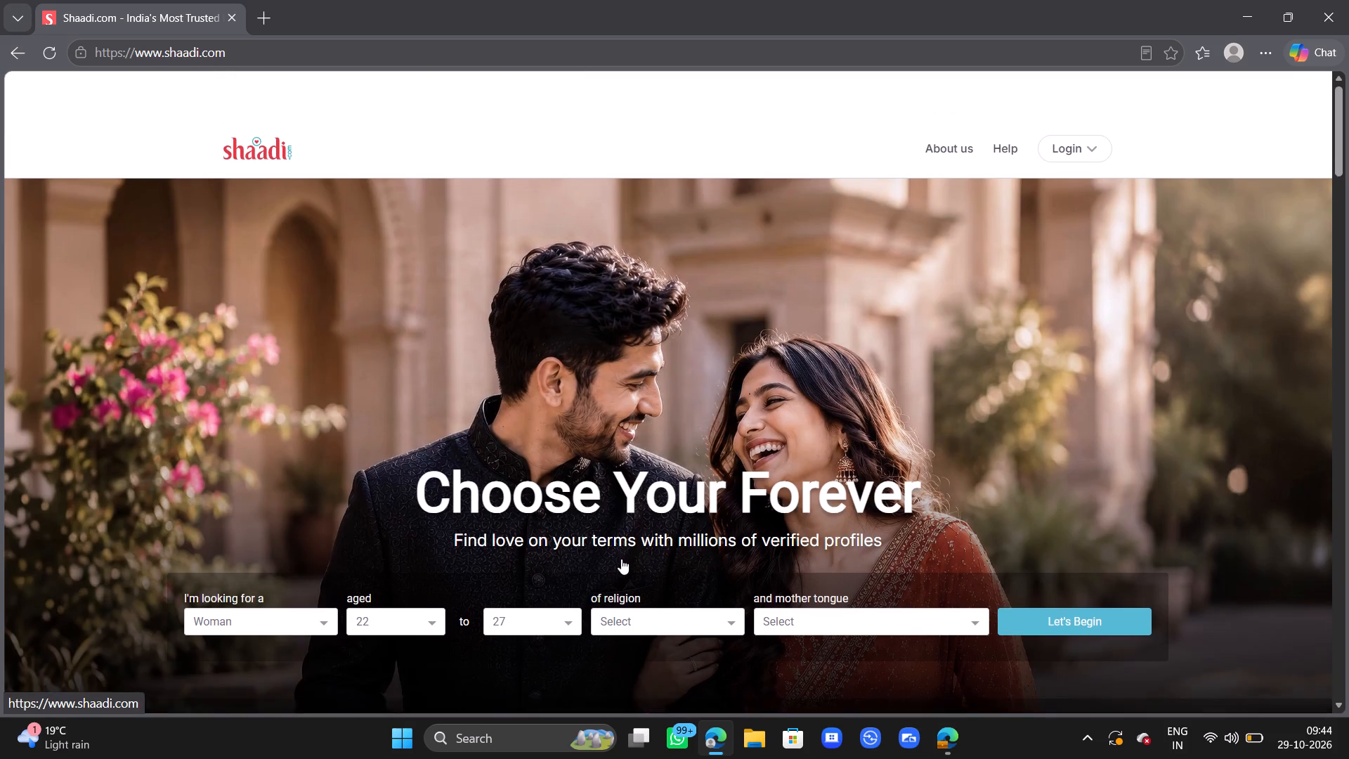
left_click(1348, 0)
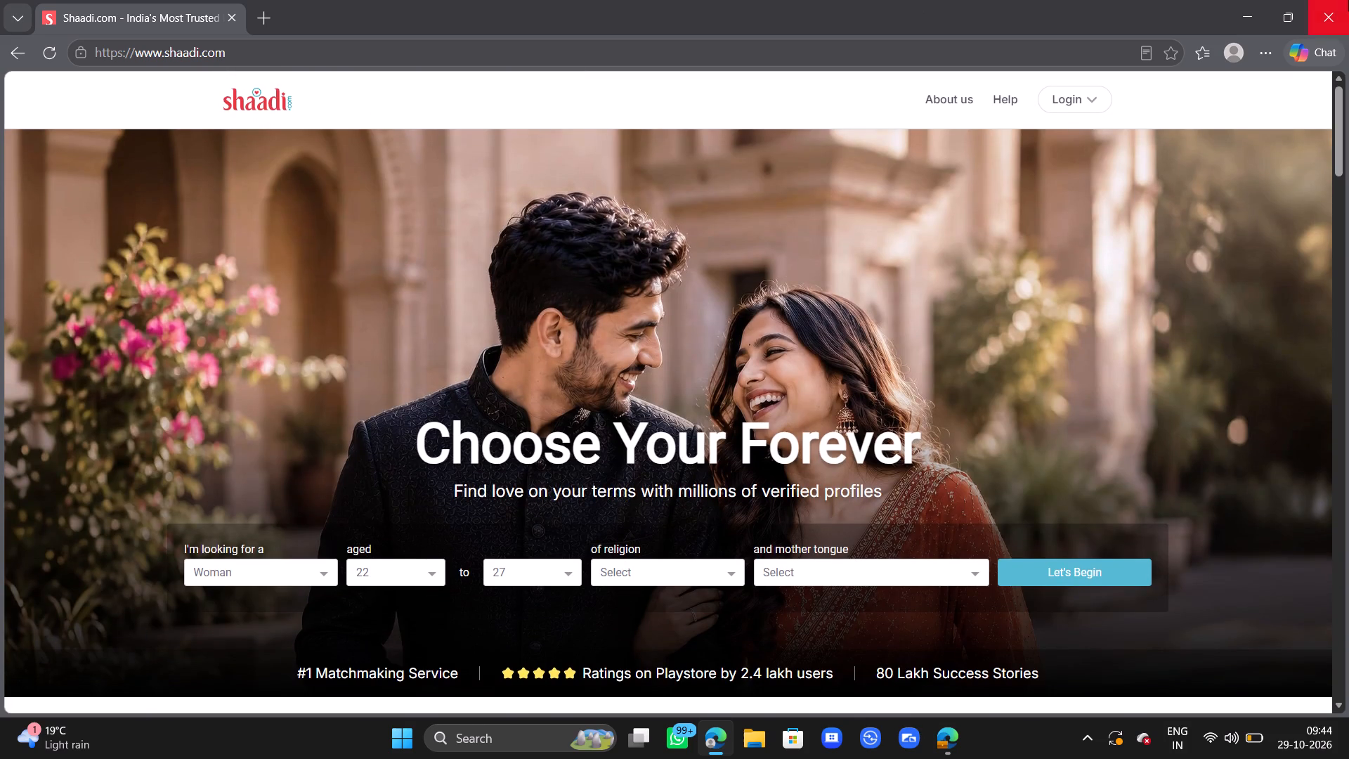
left_click(1341, 0)
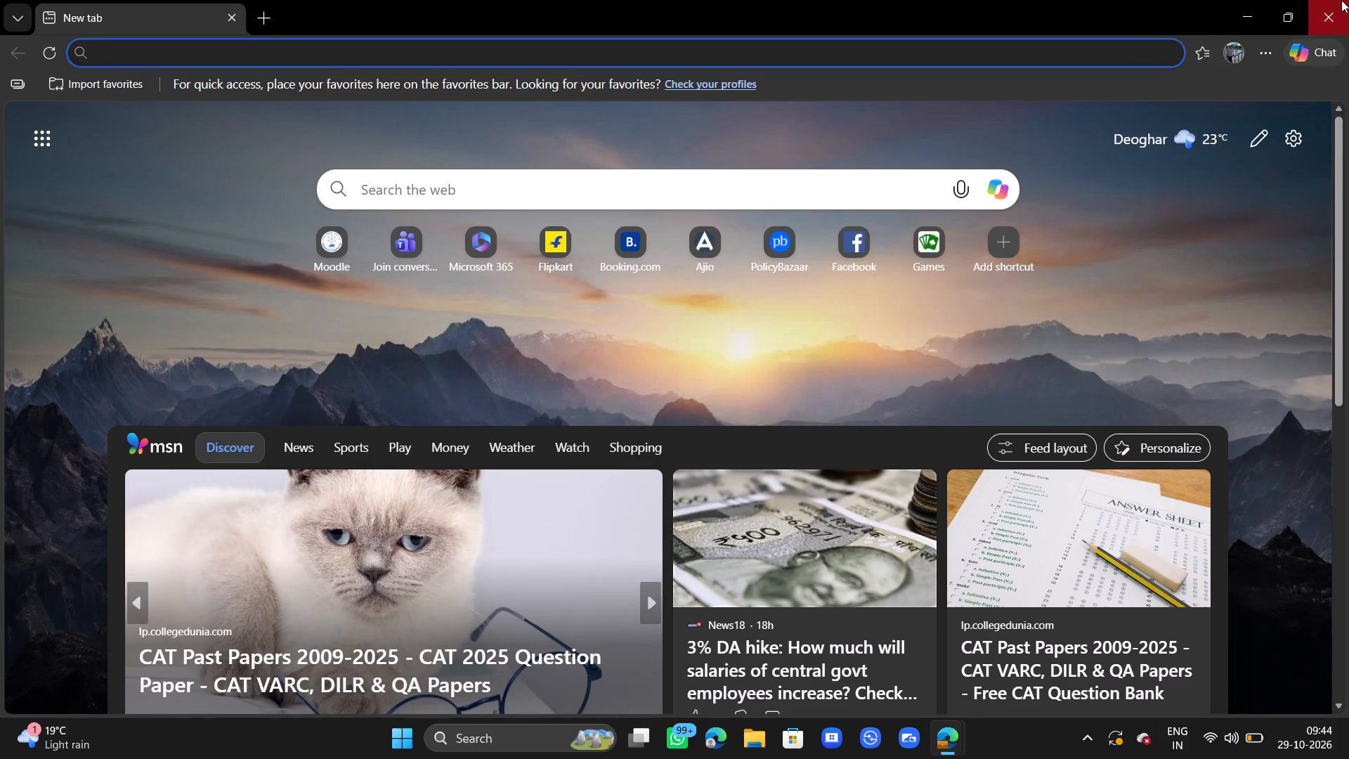
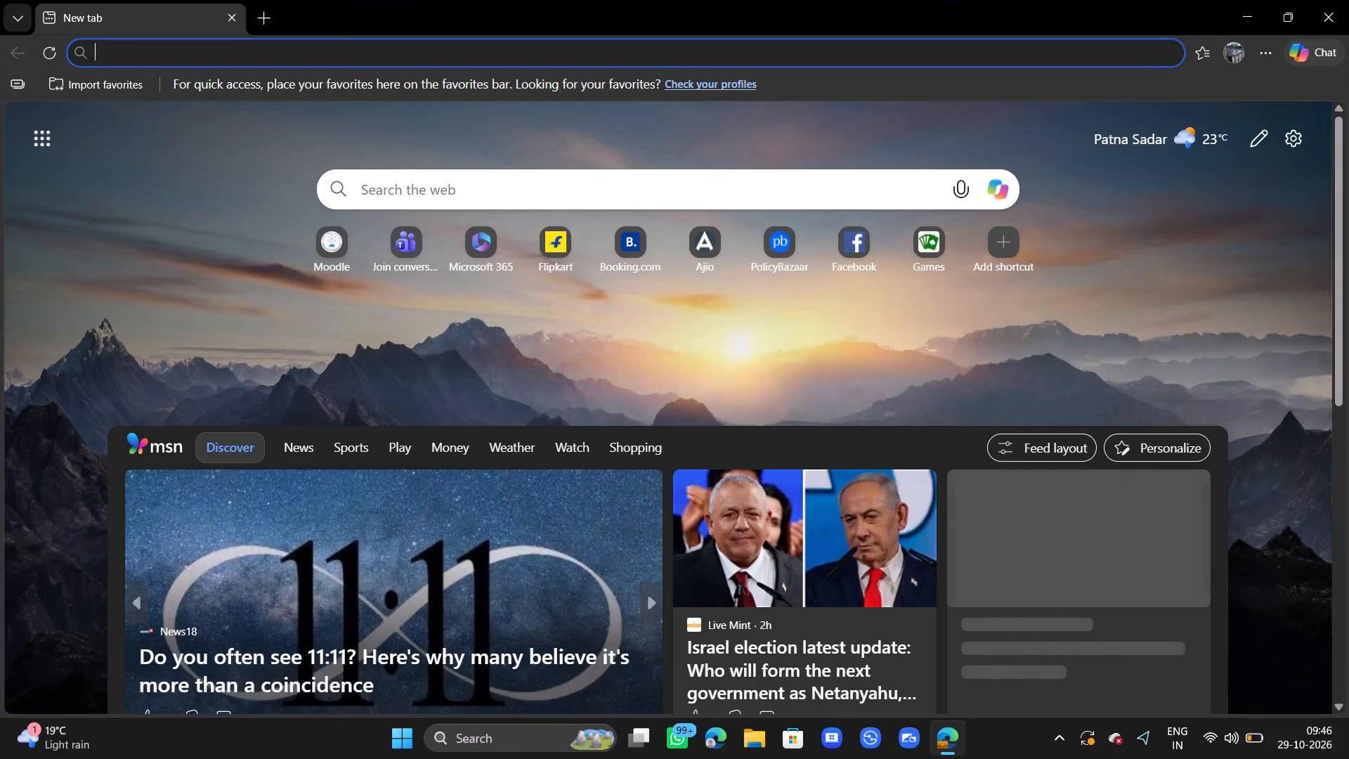
Switch from the work profile to the first of the other browser profiles.
left_click(340, 58)
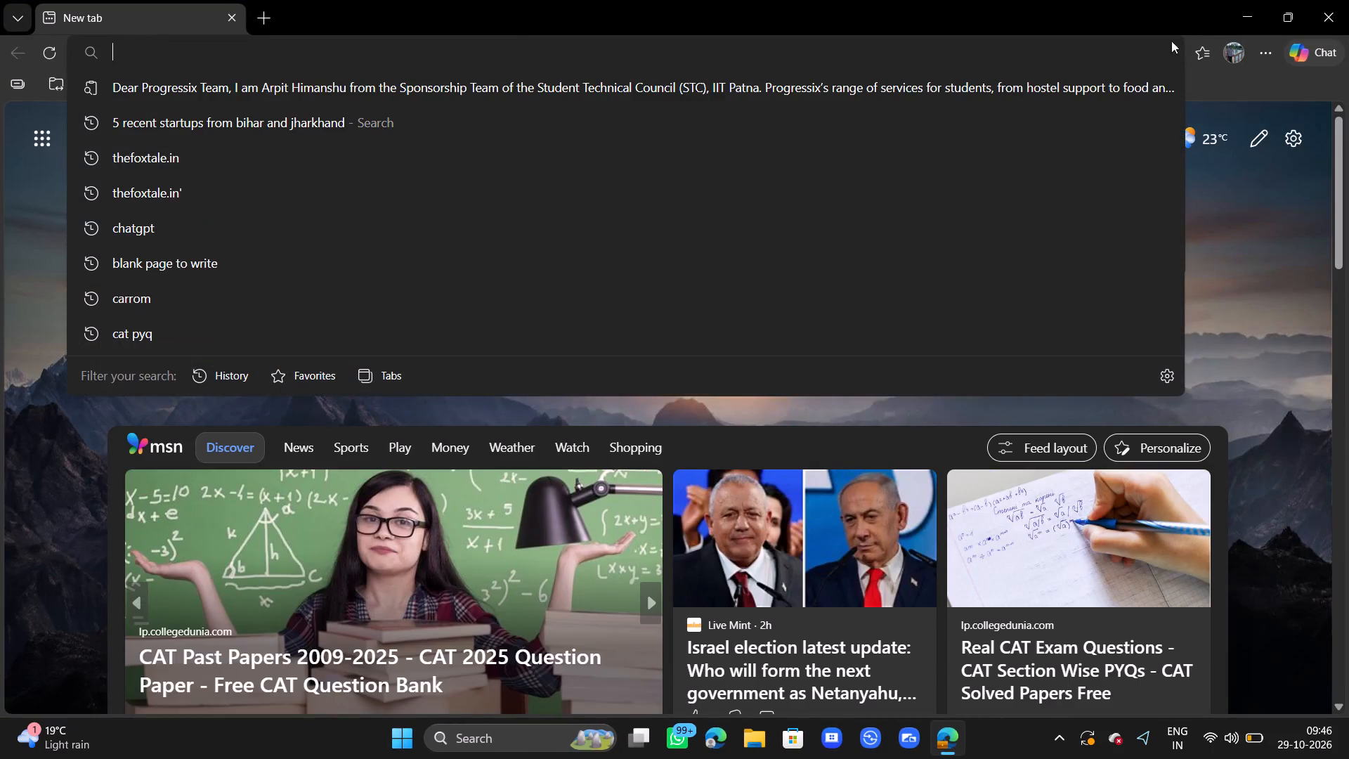
left_click(1234, 53)
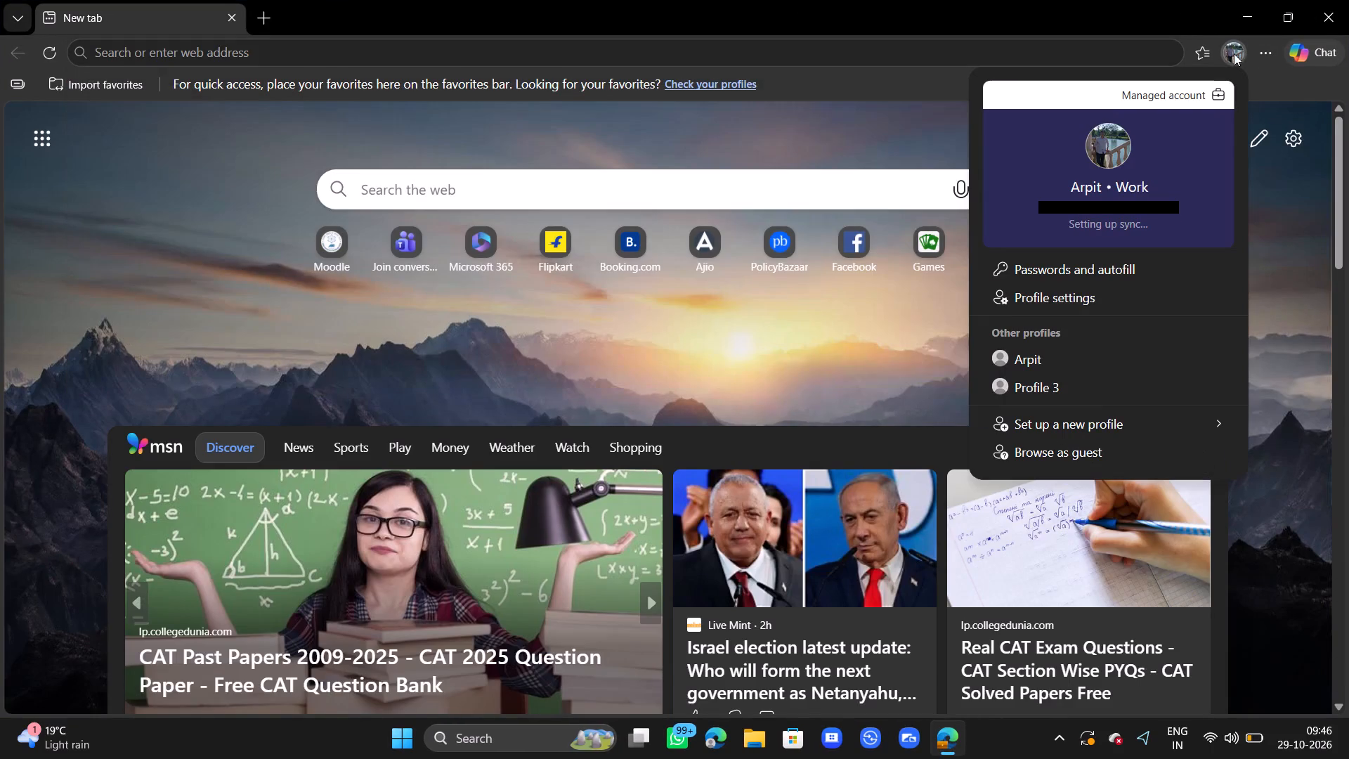
left_click(1100, 361)
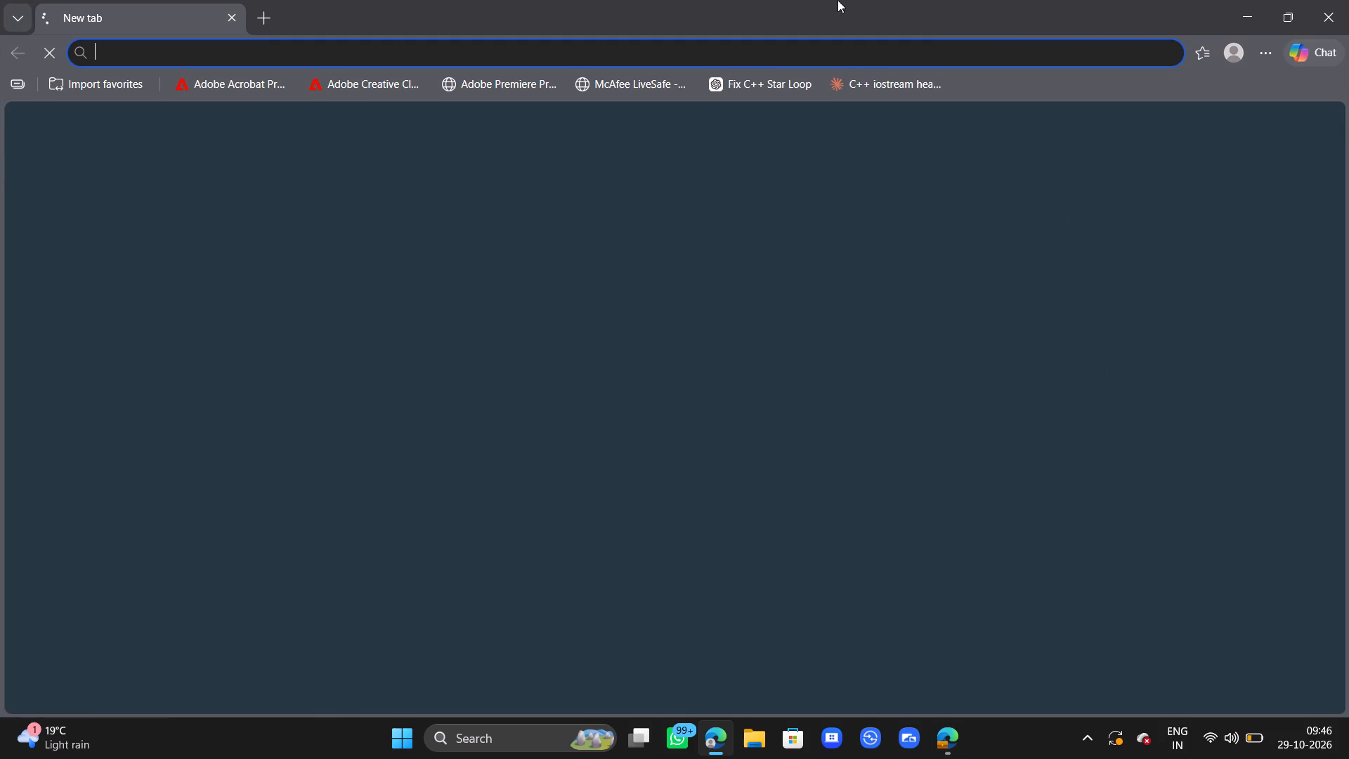
Search the web for "canva design poster".
left_click(766, 53)
type("canva")
key("Return")
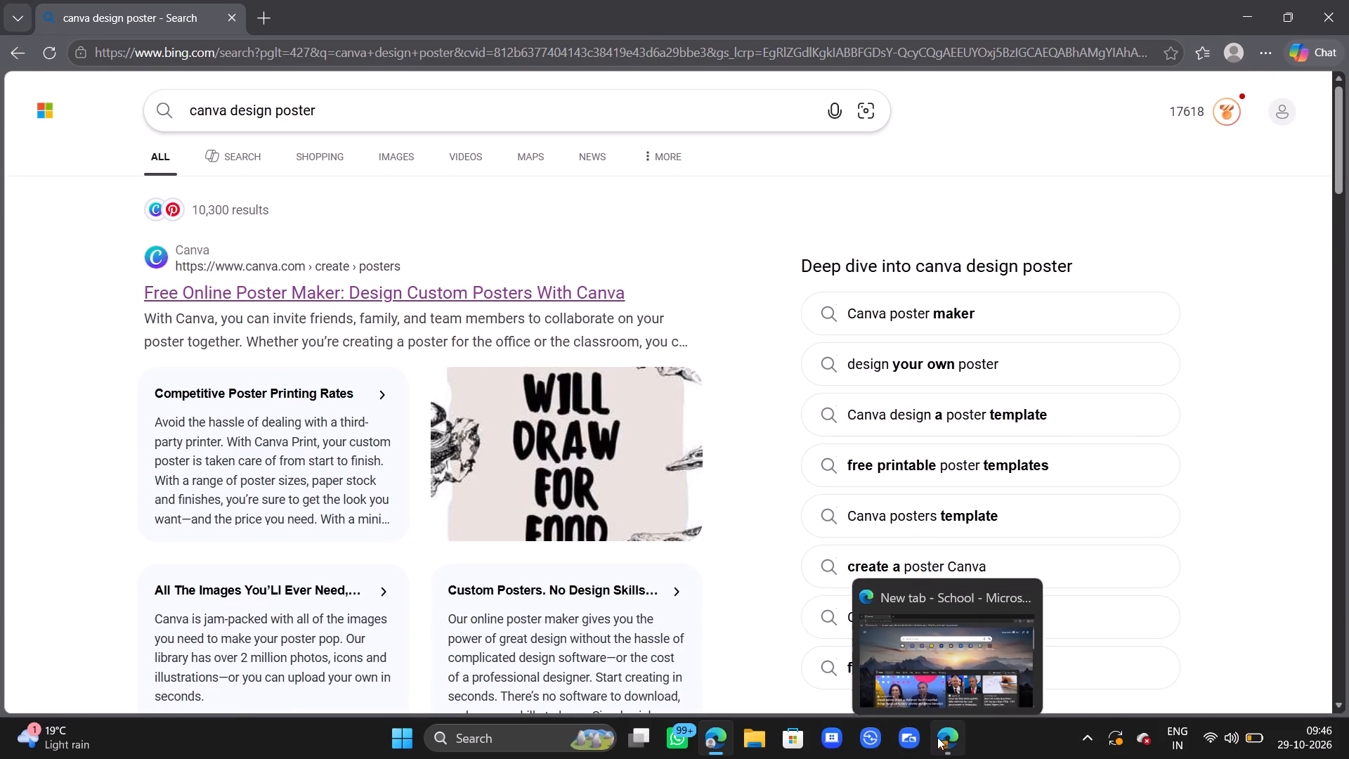
Close the other browser window that belongs to the School profile.
left_click(1028, 593)
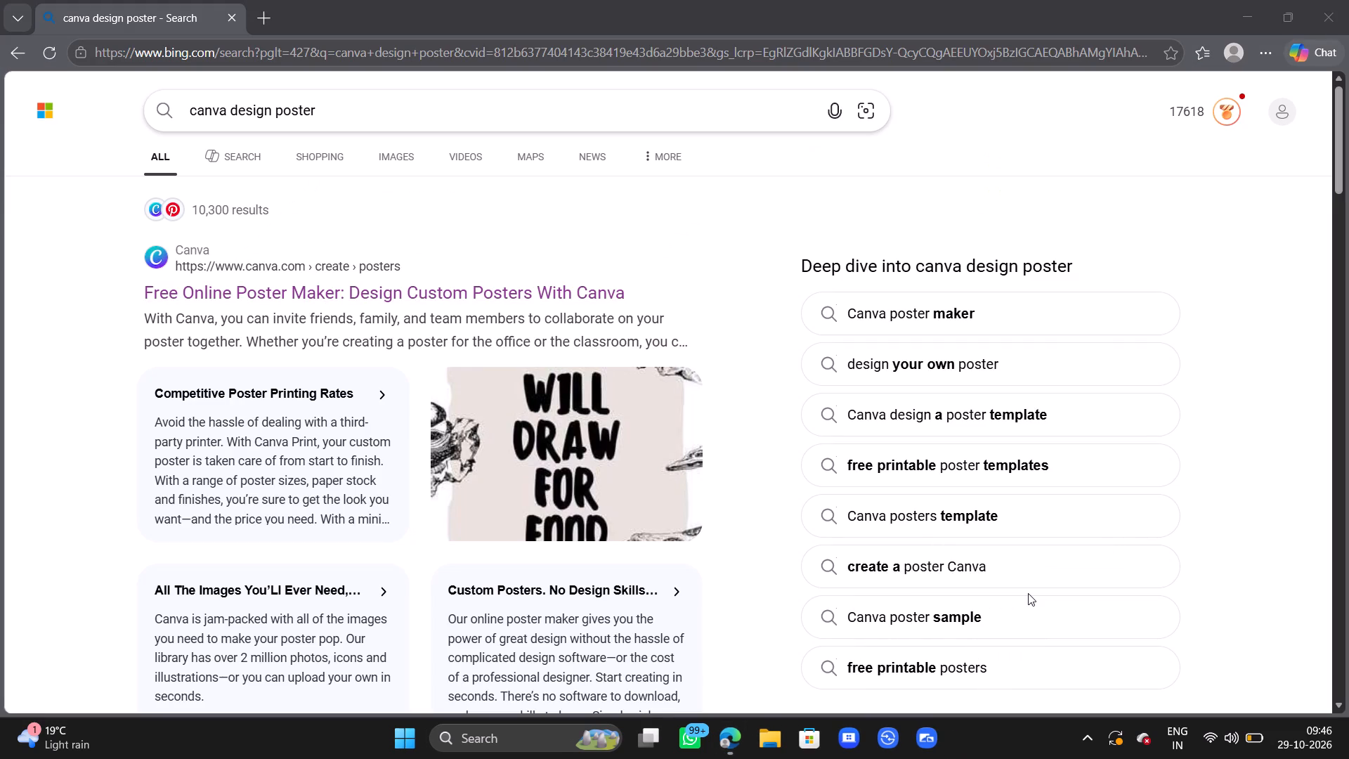
Open Canva's "Free Online Poster Maker" page from the search results.
left_click(332, 297)
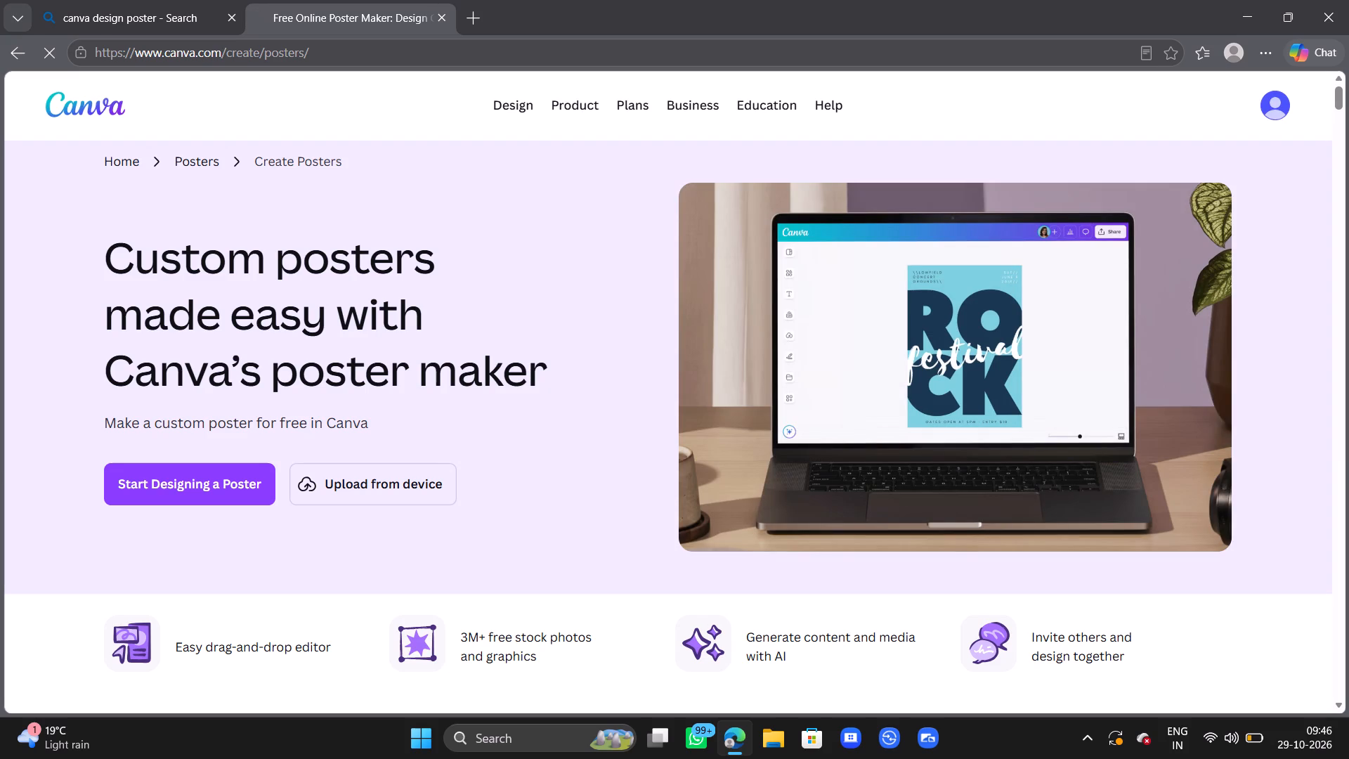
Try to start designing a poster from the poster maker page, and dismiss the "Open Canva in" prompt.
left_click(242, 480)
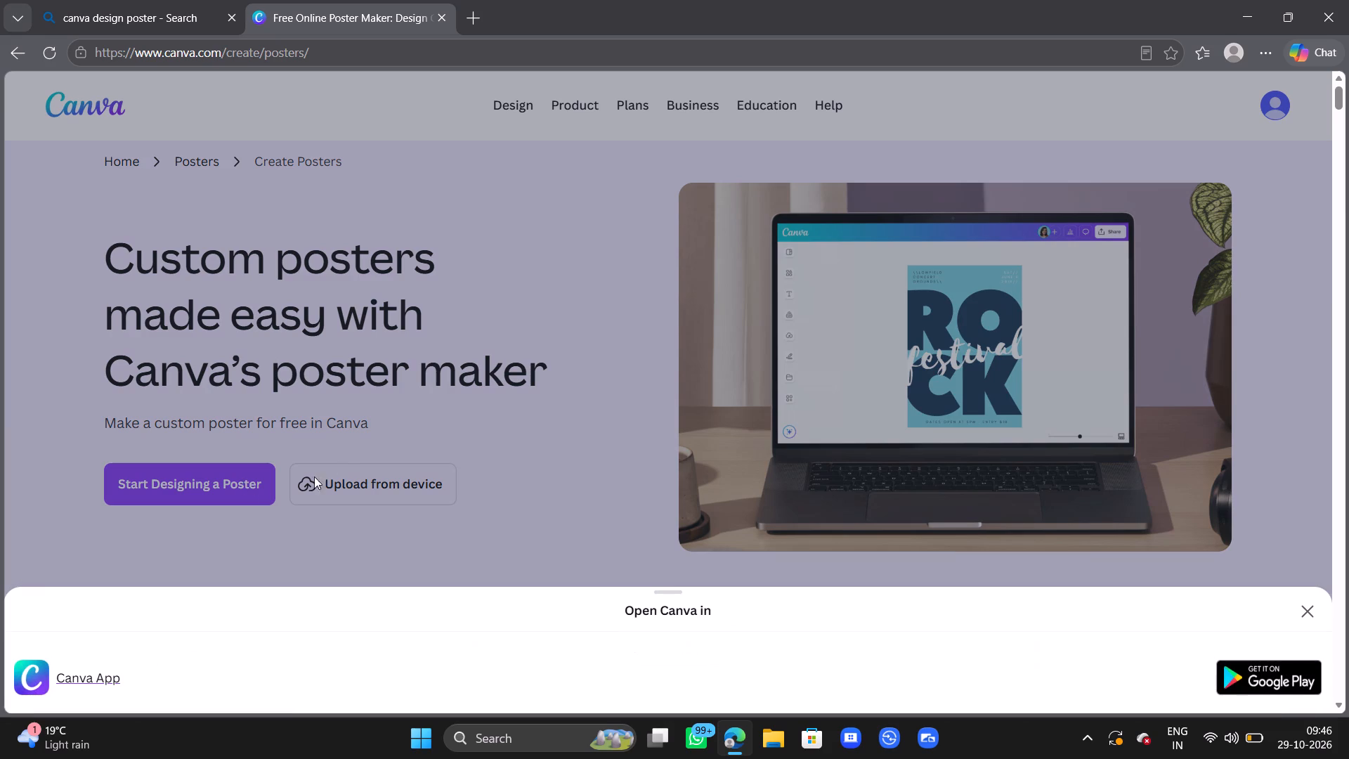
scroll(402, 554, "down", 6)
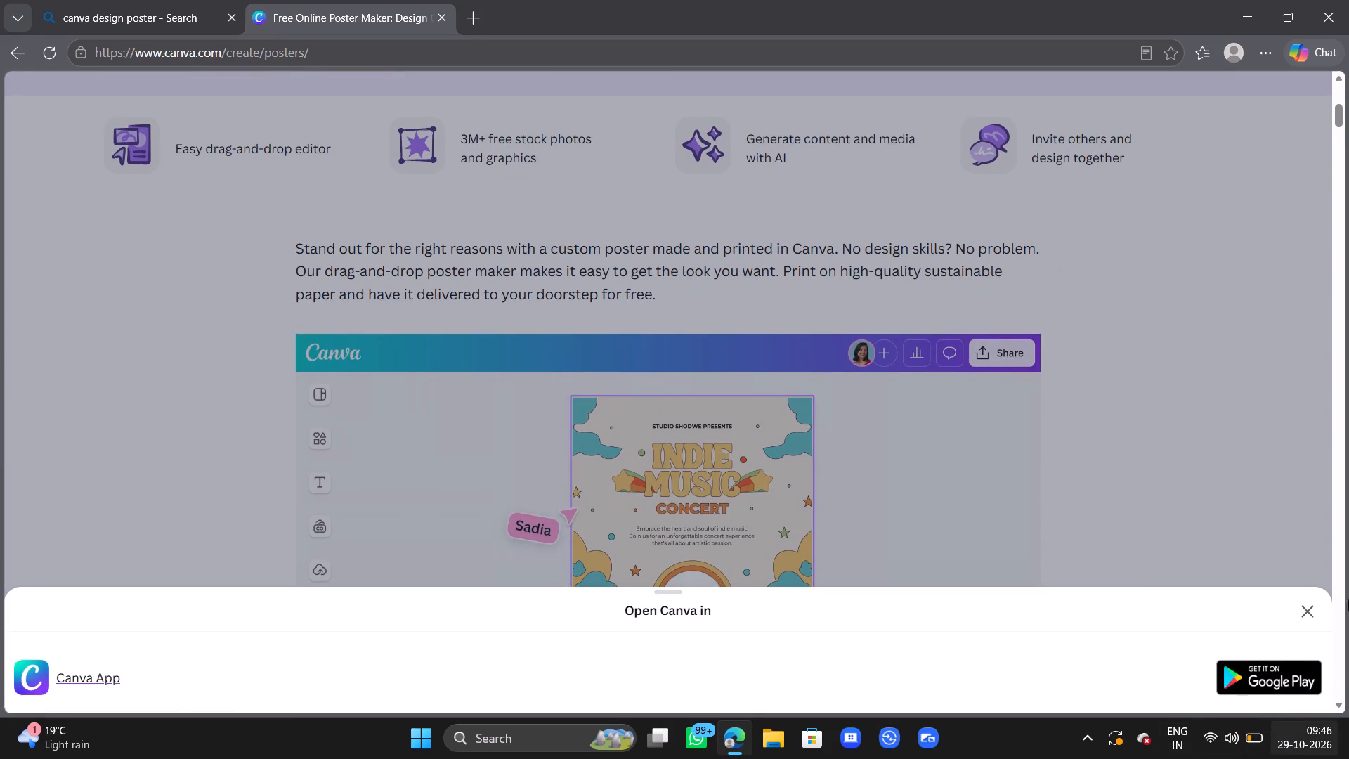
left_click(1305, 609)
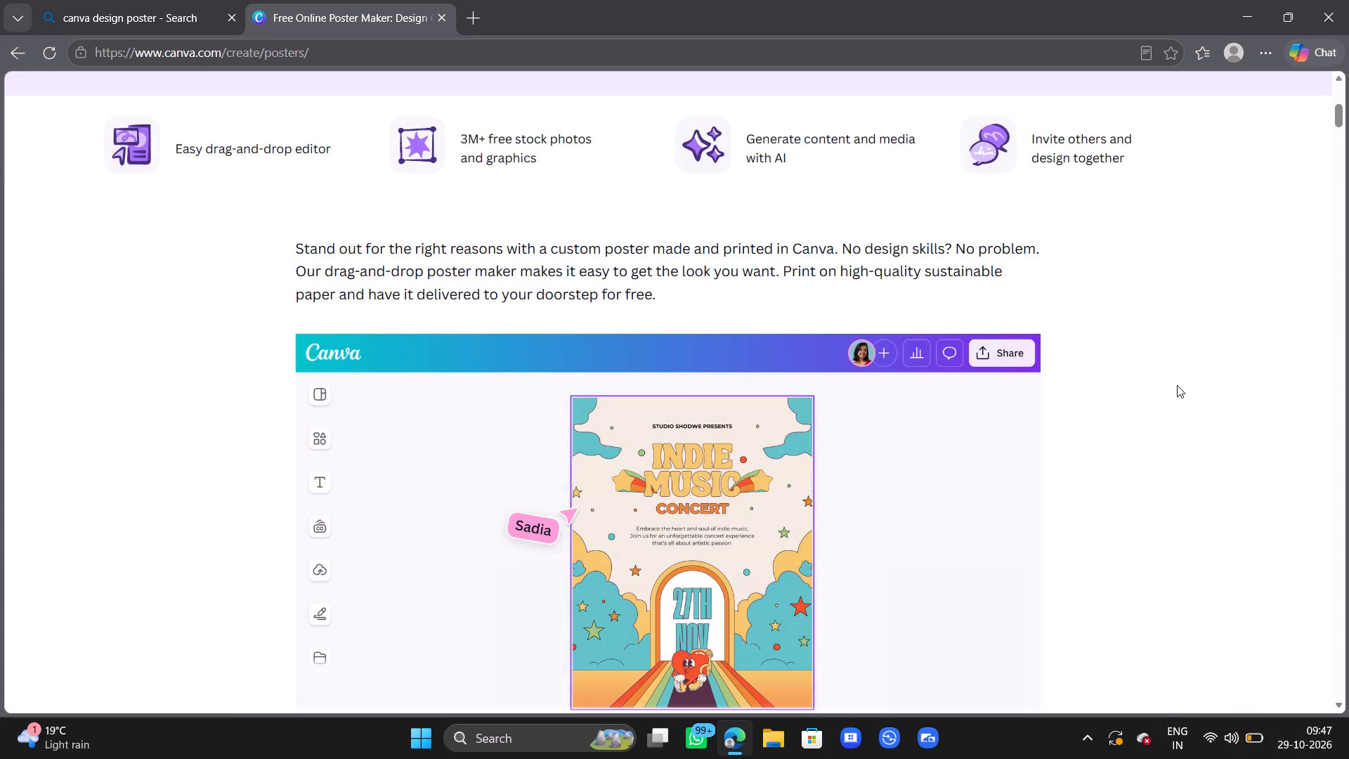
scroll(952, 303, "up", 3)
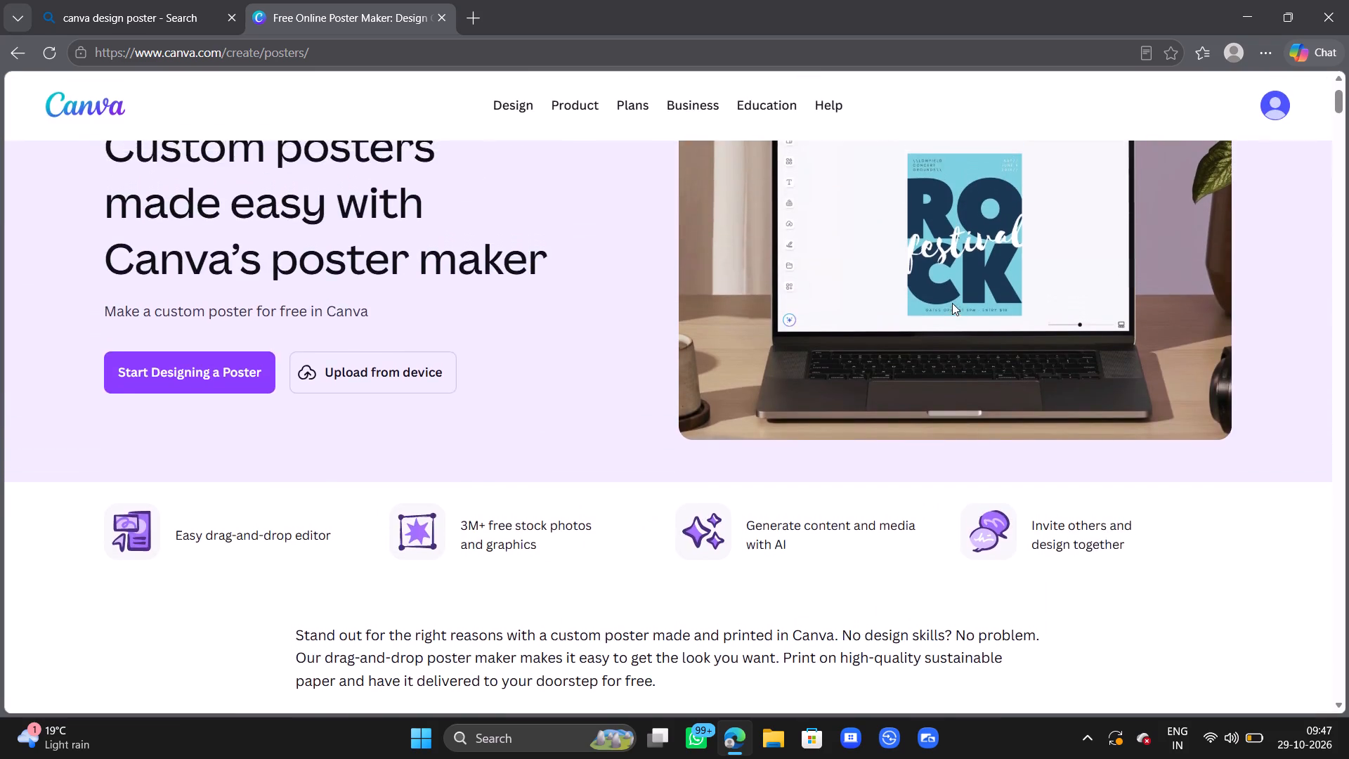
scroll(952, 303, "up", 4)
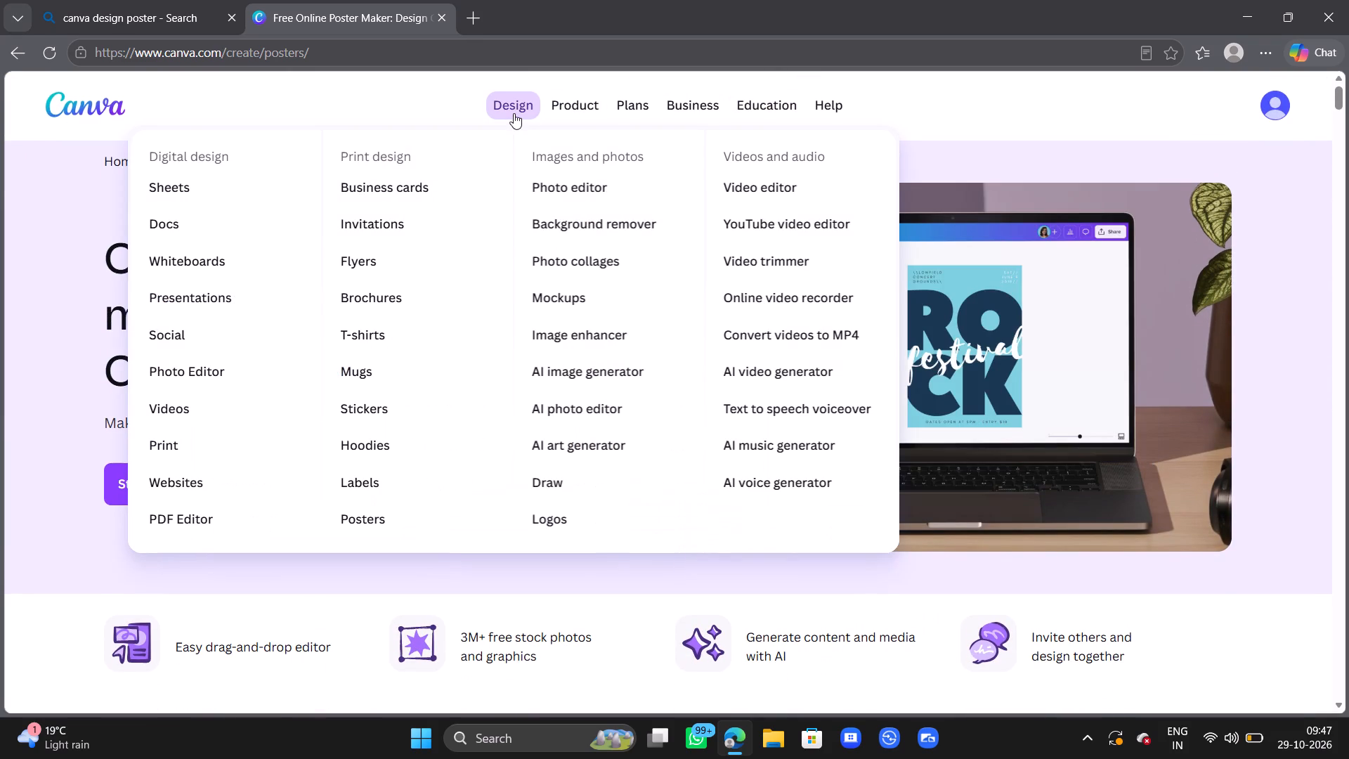
Go from the poster maker page to Canva's home page.
left_click(514, 113)
left_click(83, 100)
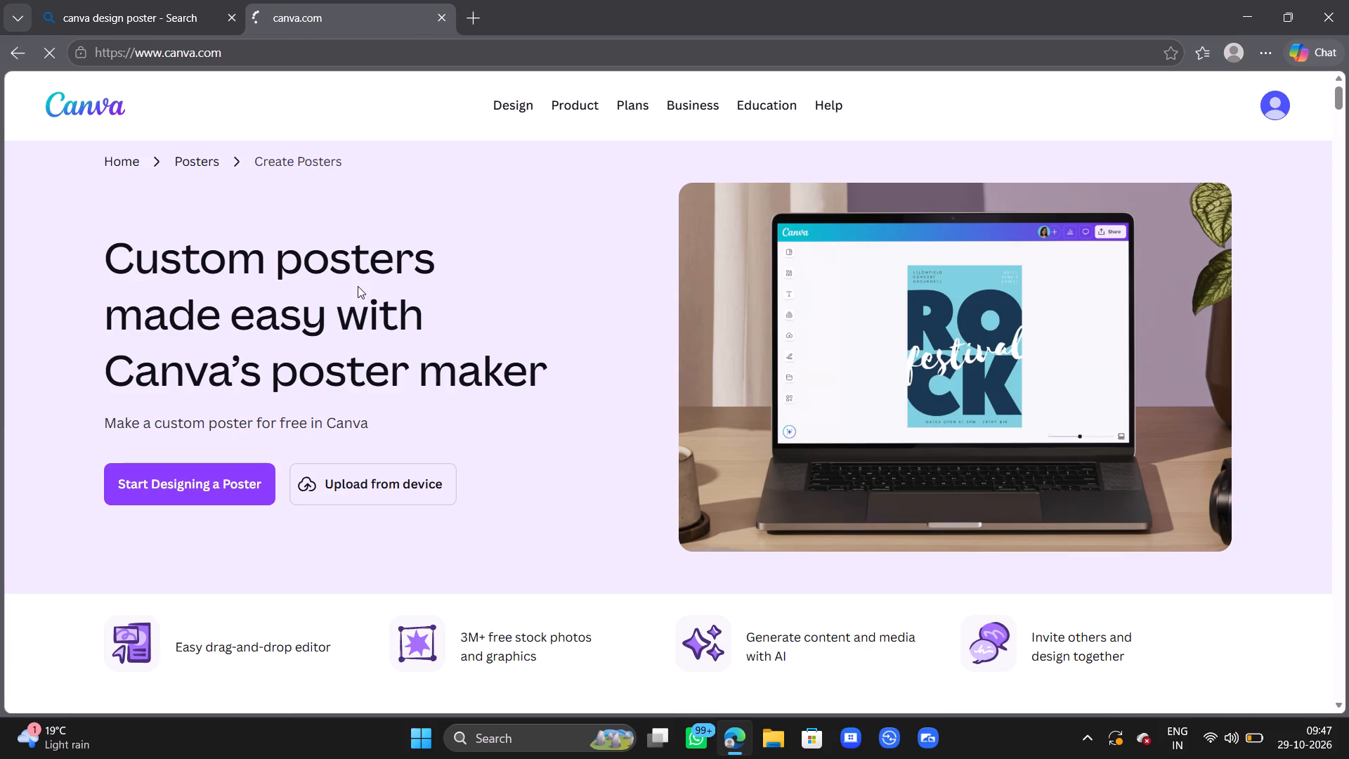
Look through the recent designs on the Canva home page and the options available for the Mission Start presentation.
scroll(358, 286, "down", 2)
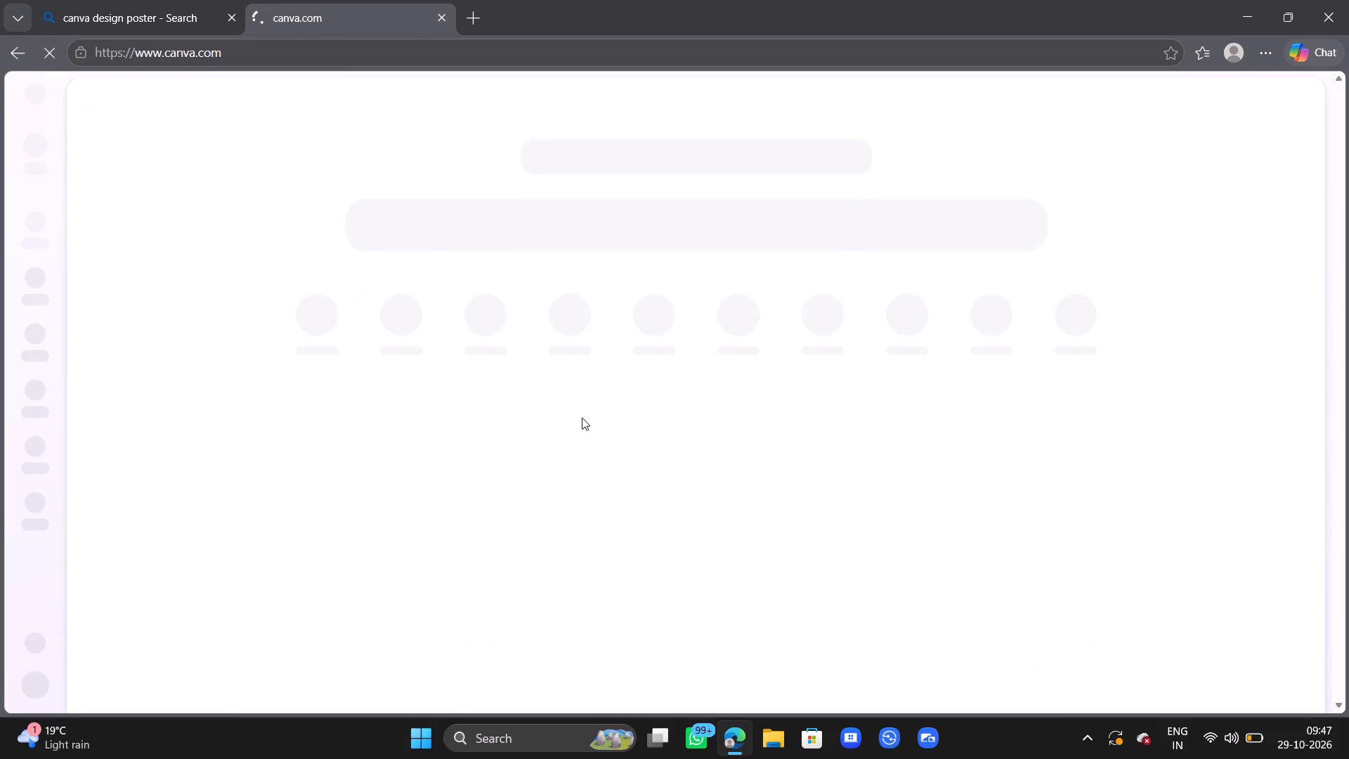
scroll(582, 417, "up", 1)
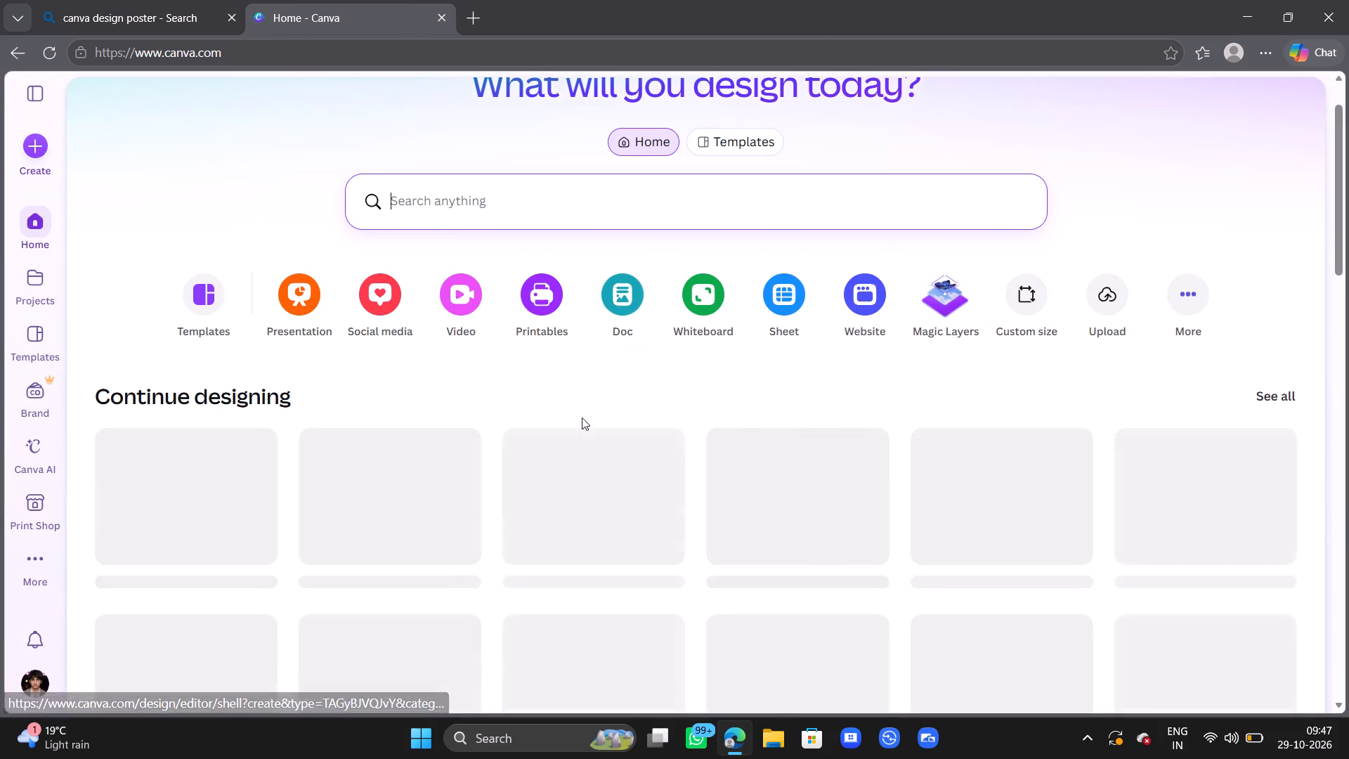
scroll(582, 417, "down", 1)
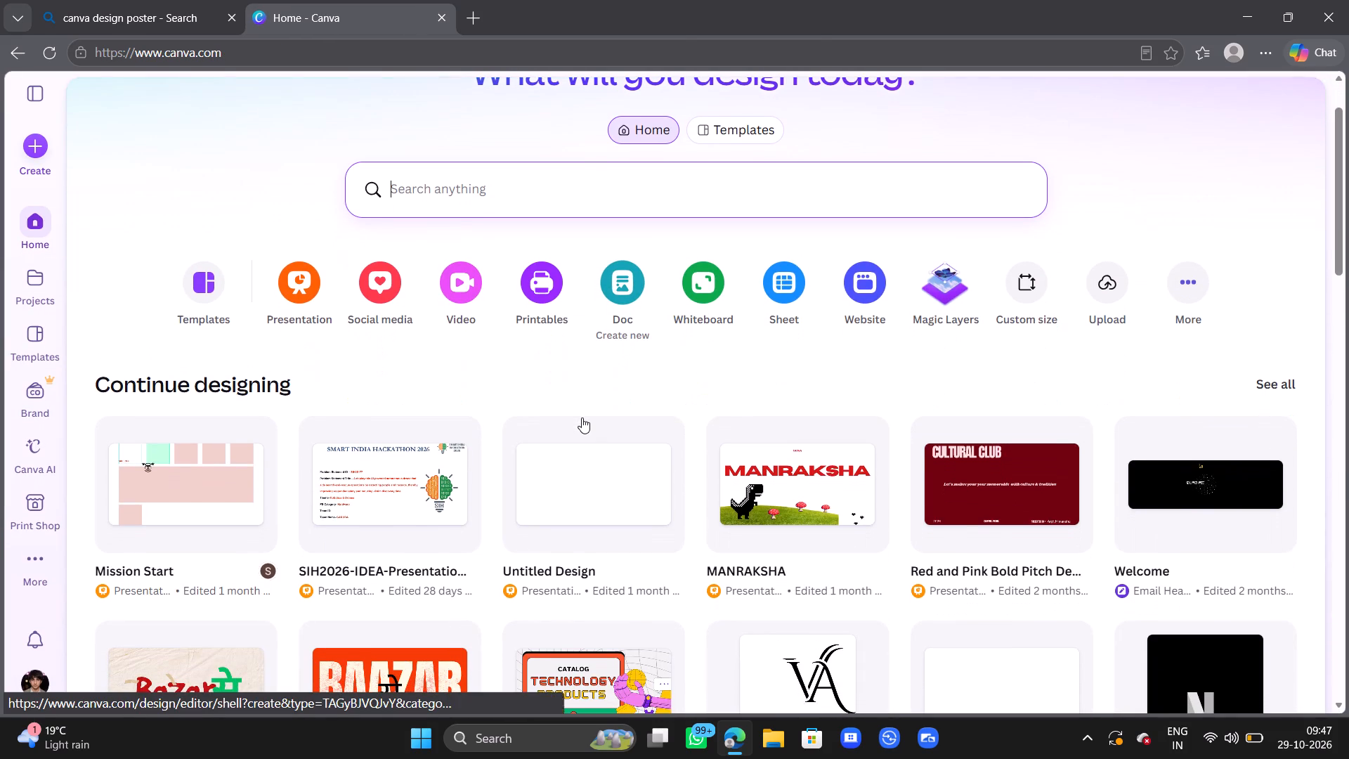
scroll(582, 417, "down", 2)
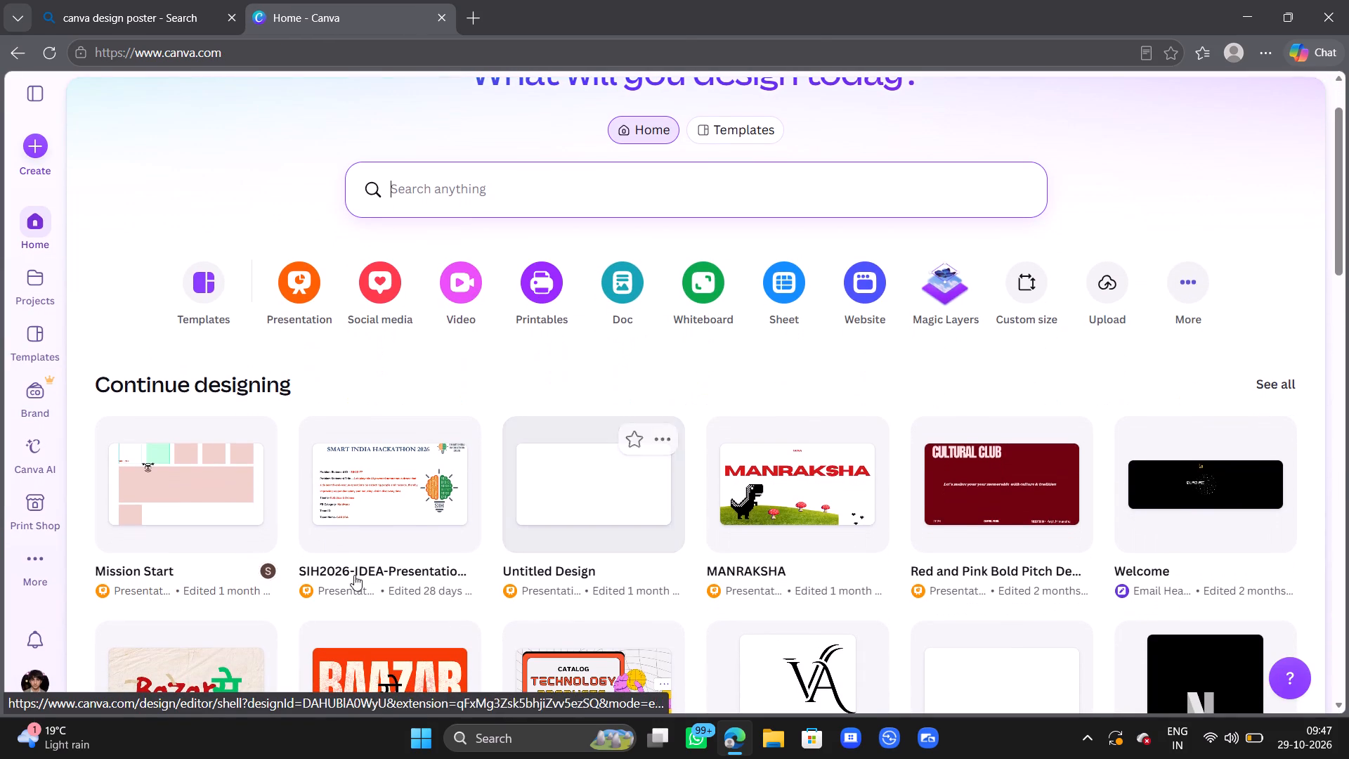
left_click(254, 440)
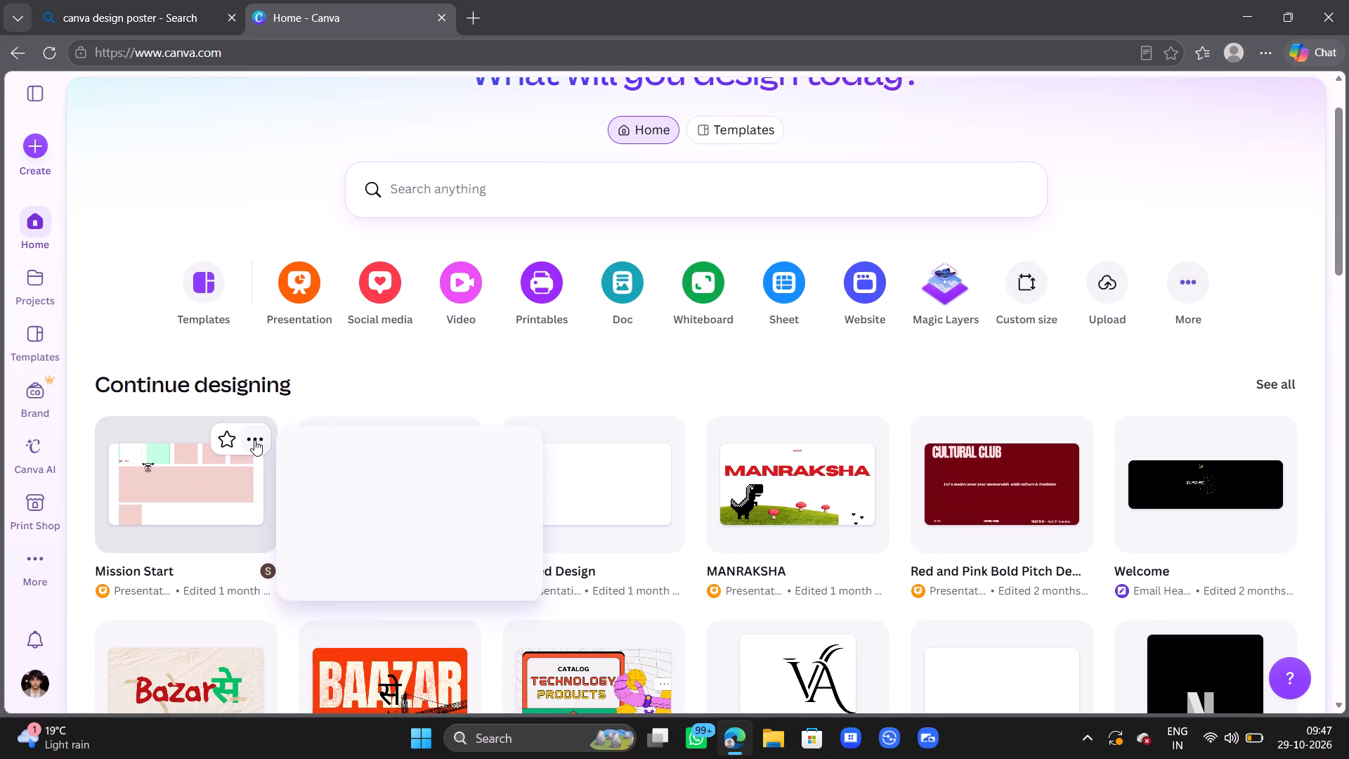
left_click(221, 185)
scroll(828, 252, "up", 1)
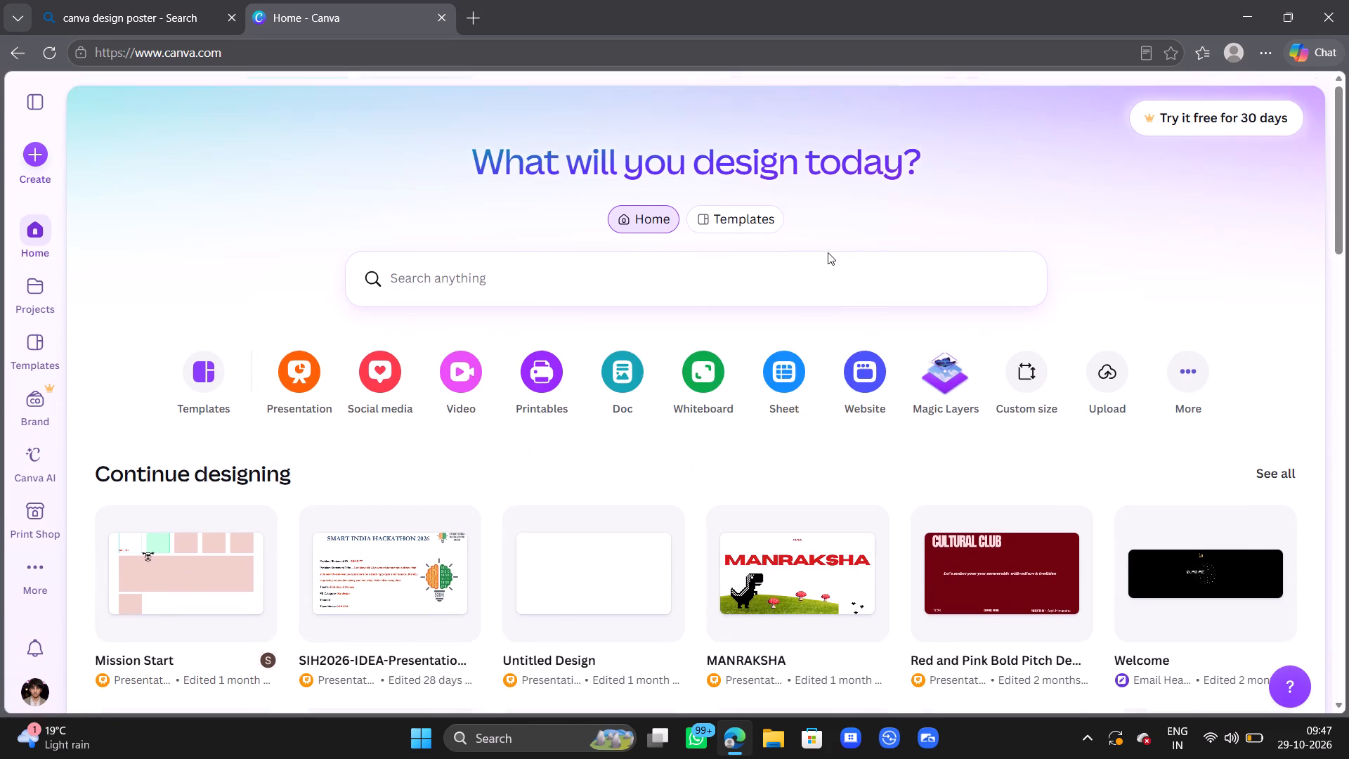
scroll(828, 252, "up", 1)
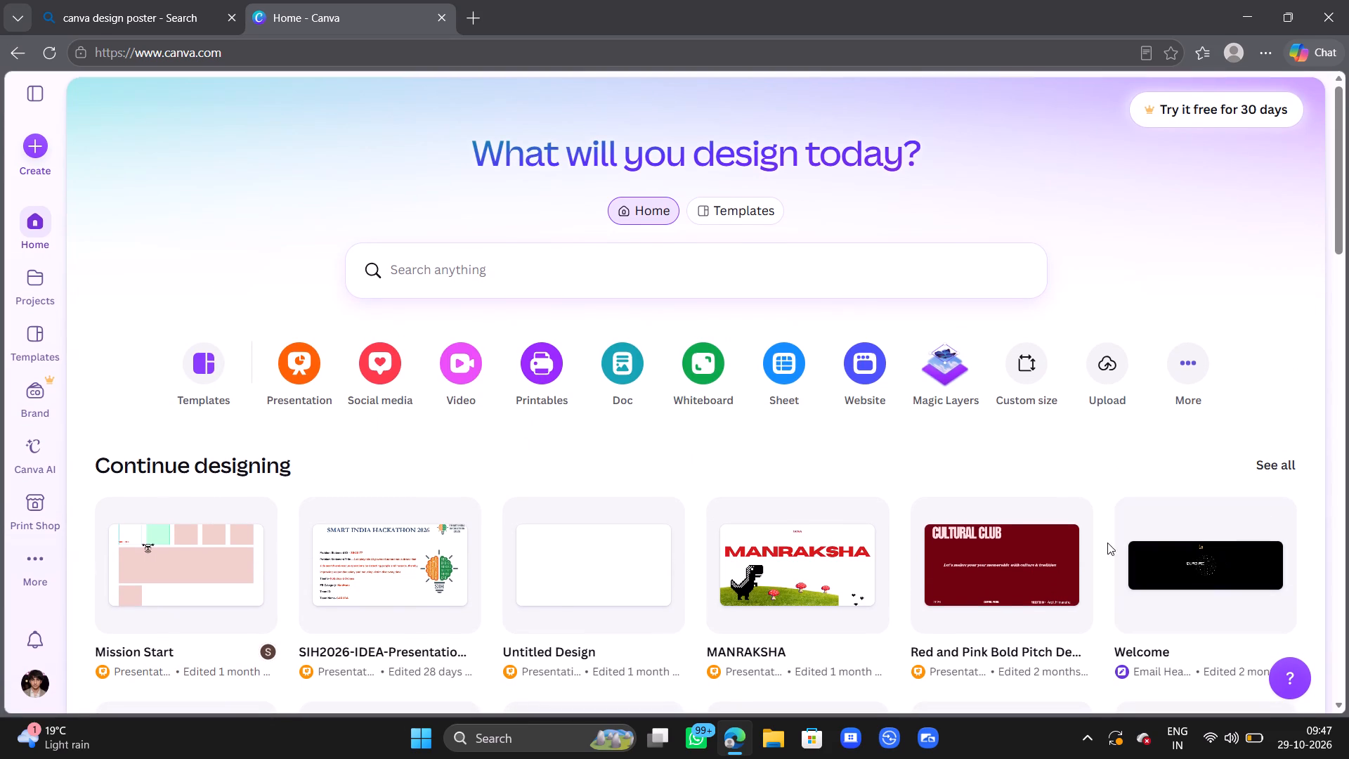
Move the "Red and Pink Bold Pitch De..." presentation to Trash.
left_click(1076, 522)
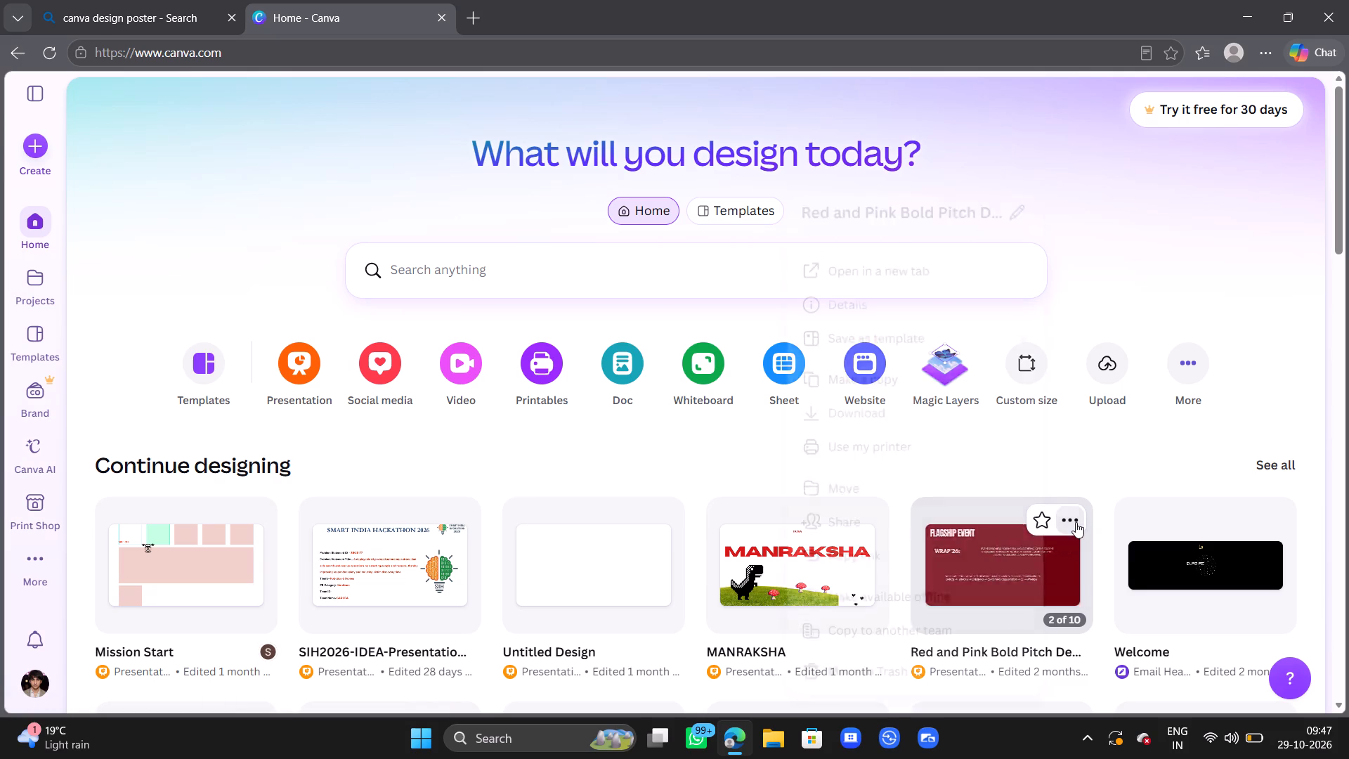
scroll(904, 540, "down", 3)
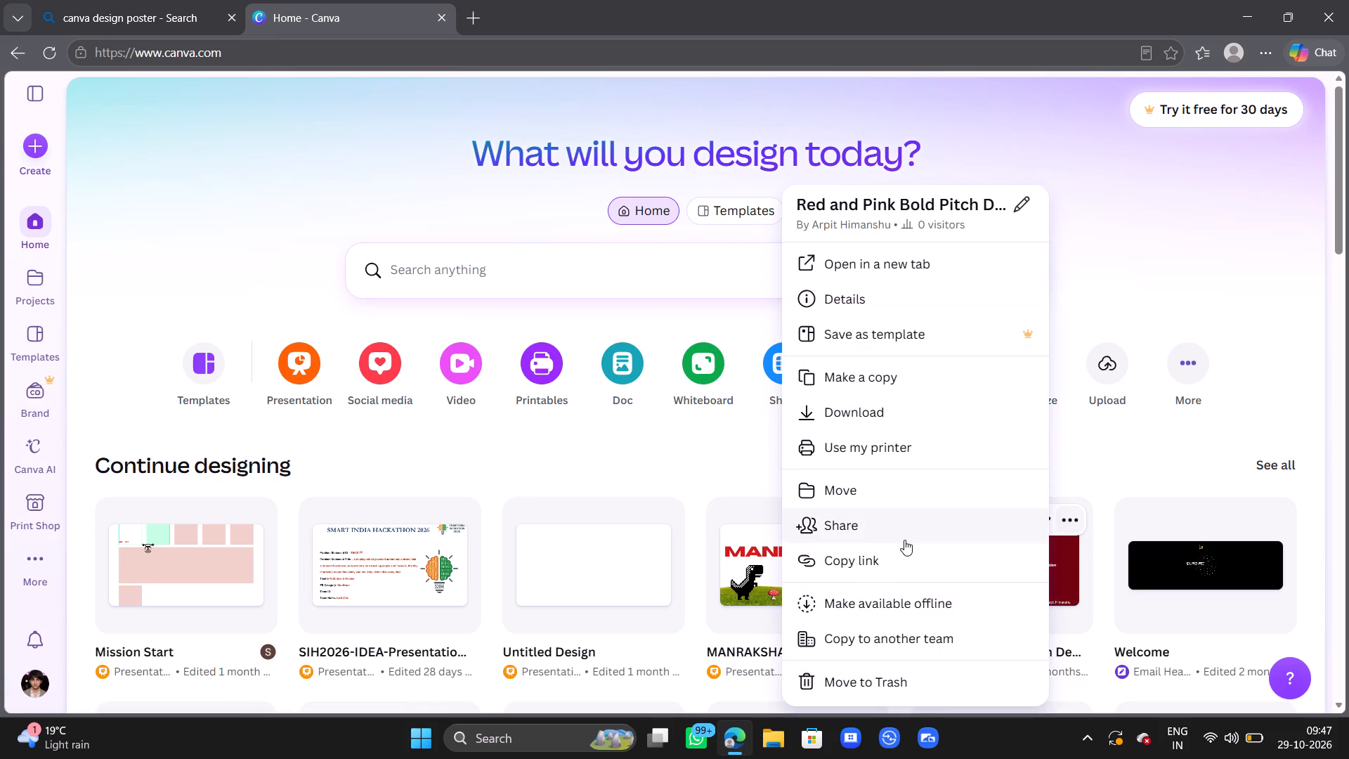
left_click(880, 683)
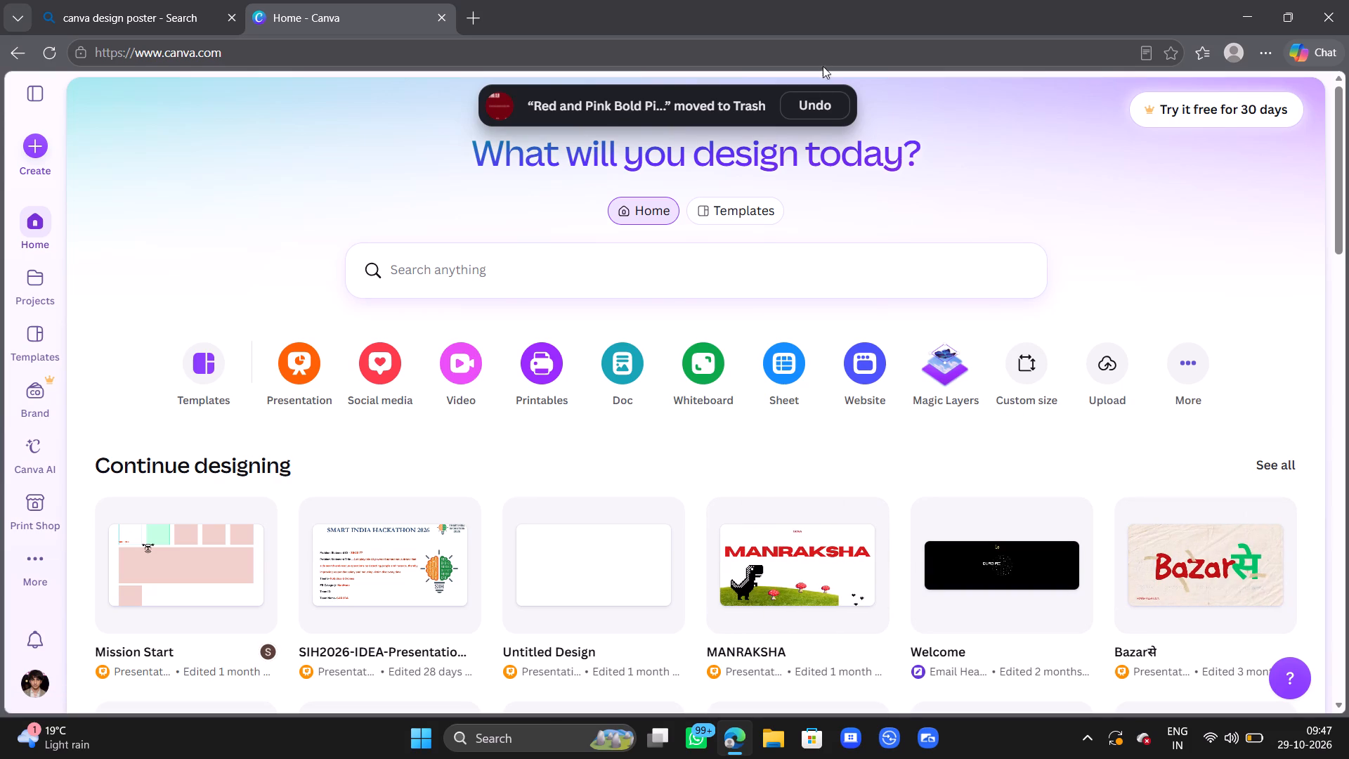
Open the full set of design types from the home page and look through the suggested and popular formats.
scroll(946, 172, "up", 1)
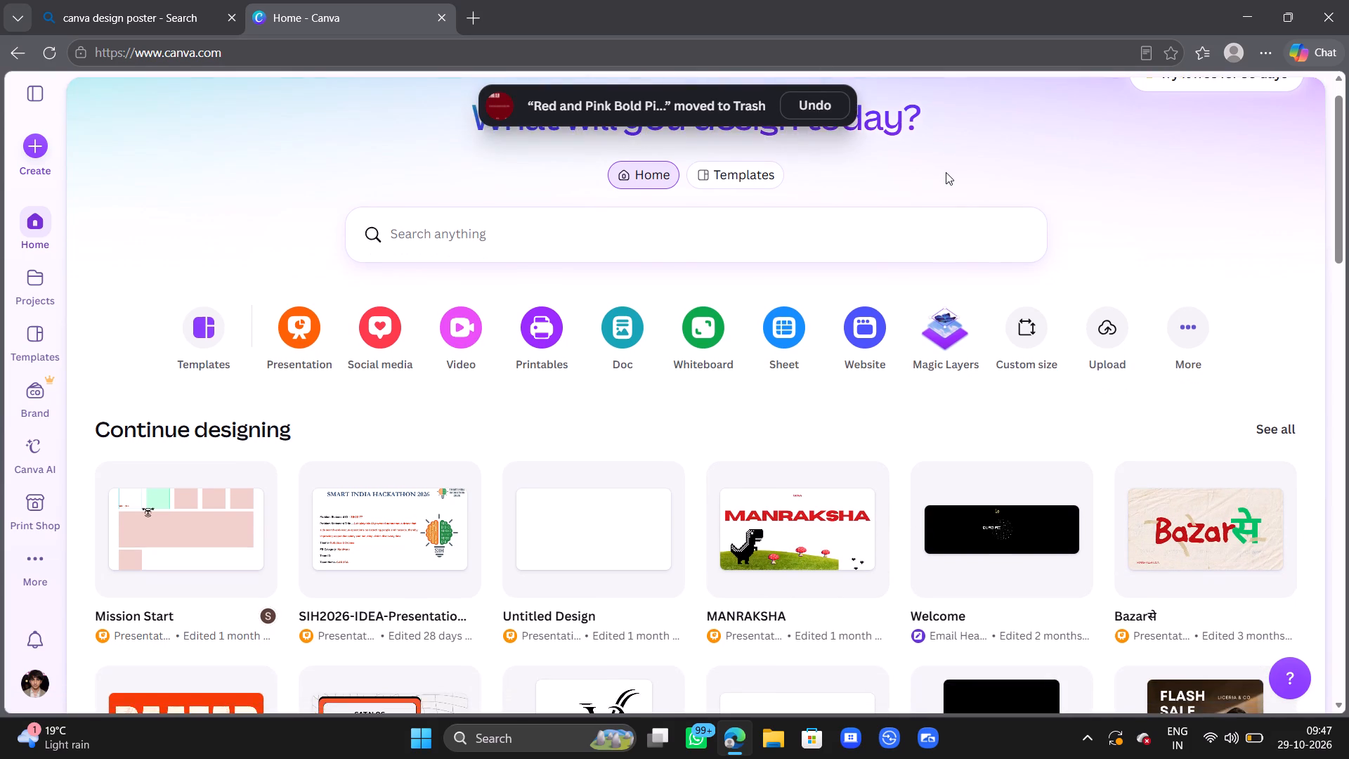
scroll(946, 172, "up", 1)
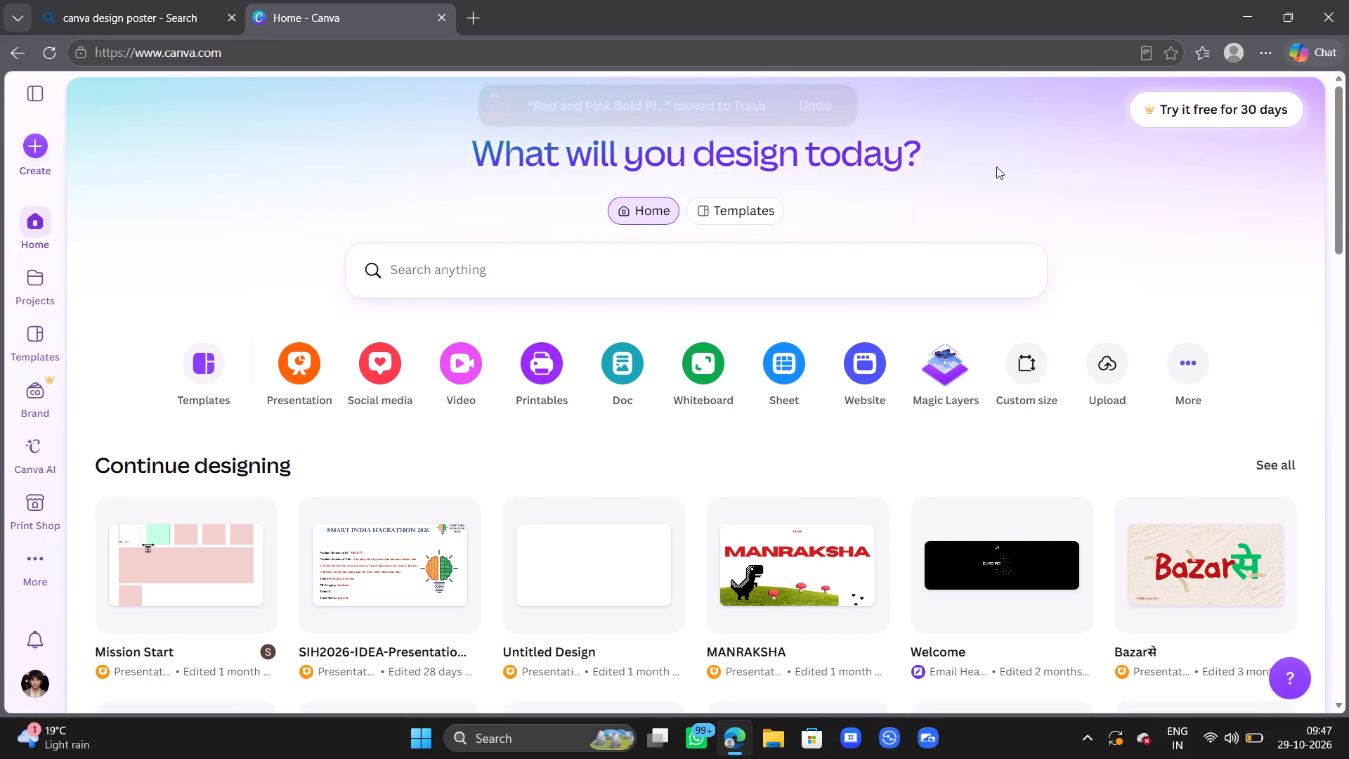
scroll(996, 167, "up", 1)
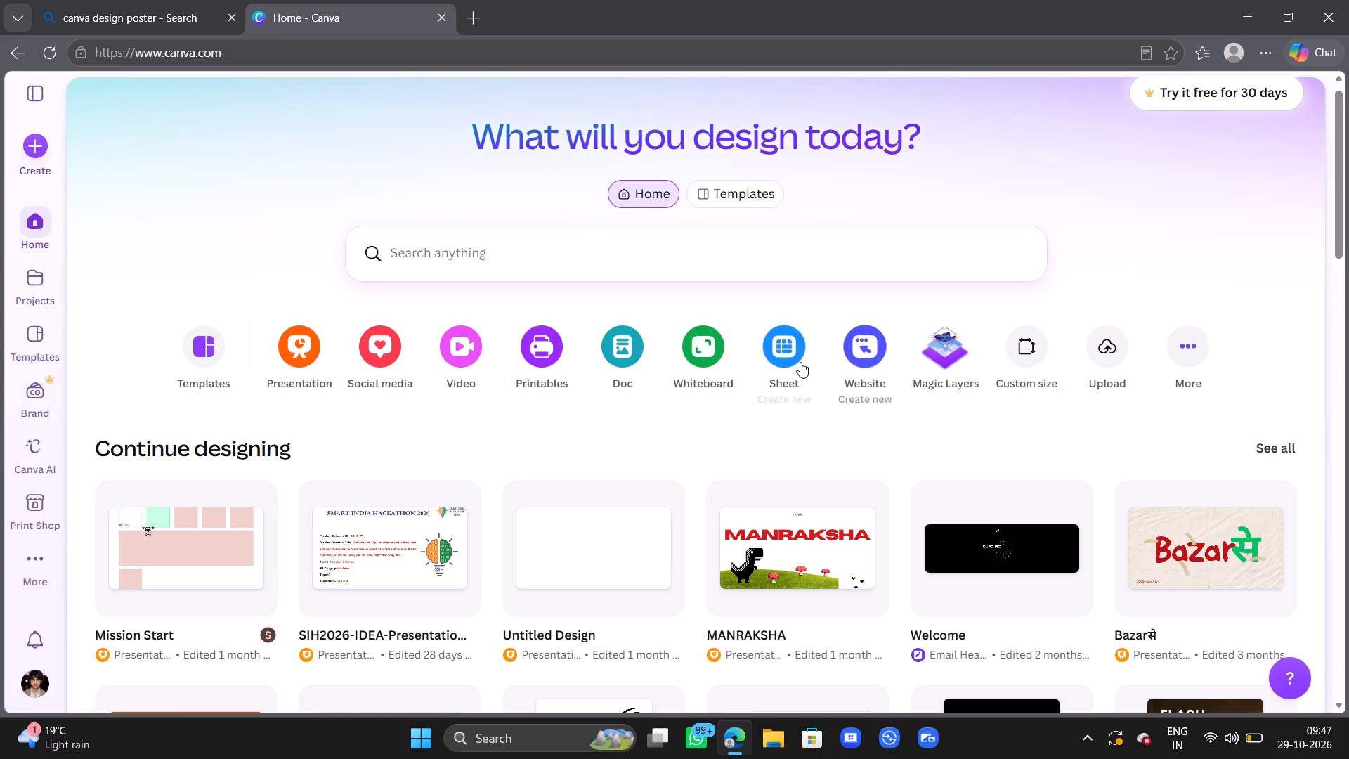
left_click(1199, 351)
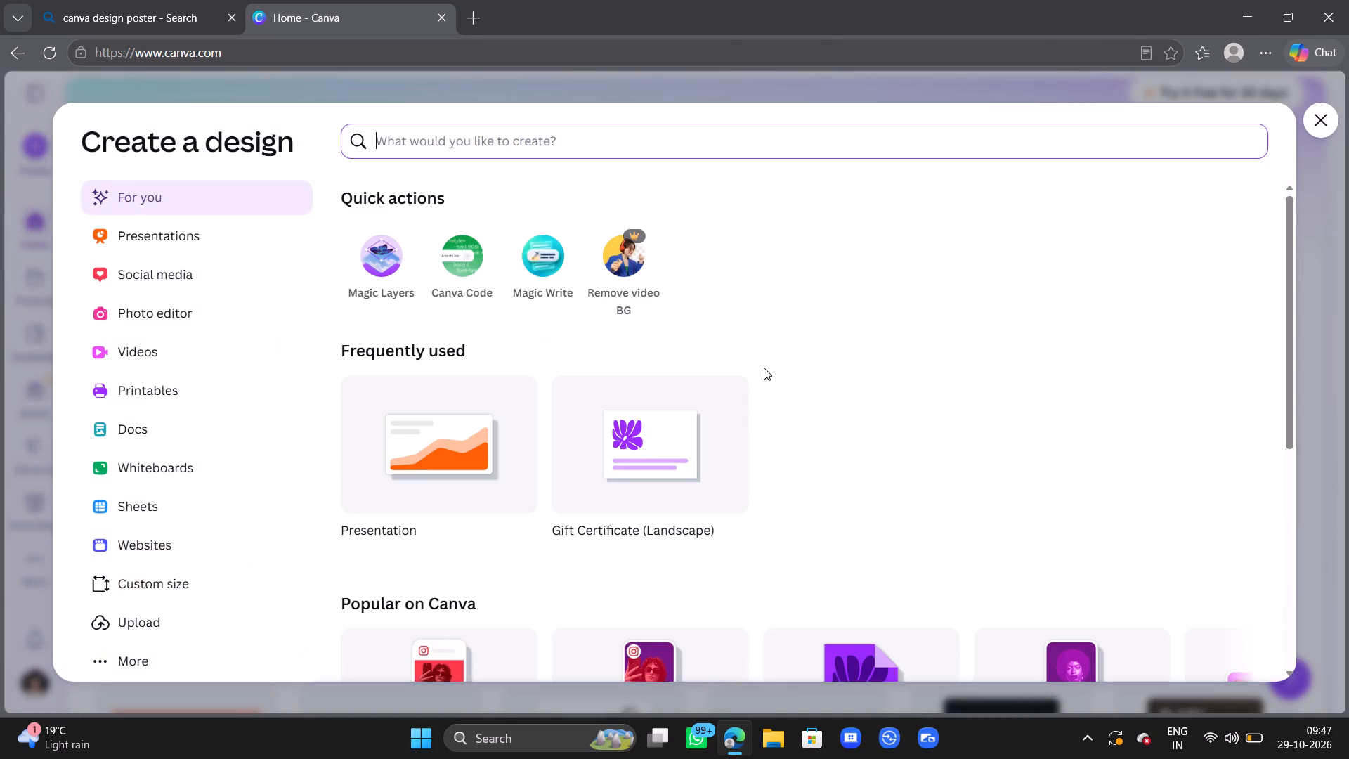
scroll(467, 456, "down", 5)
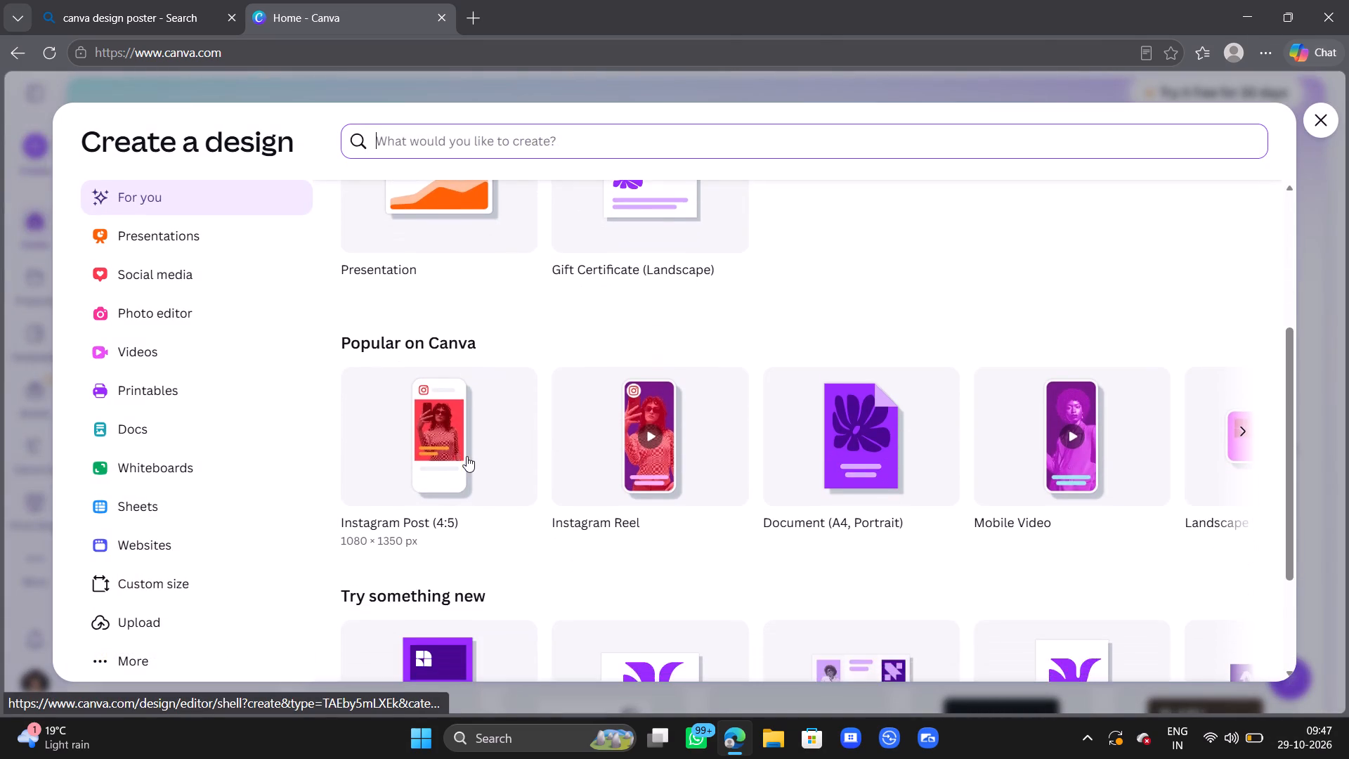
scroll(467, 456, "down", 3)
scroll(467, 456, "up", 6)
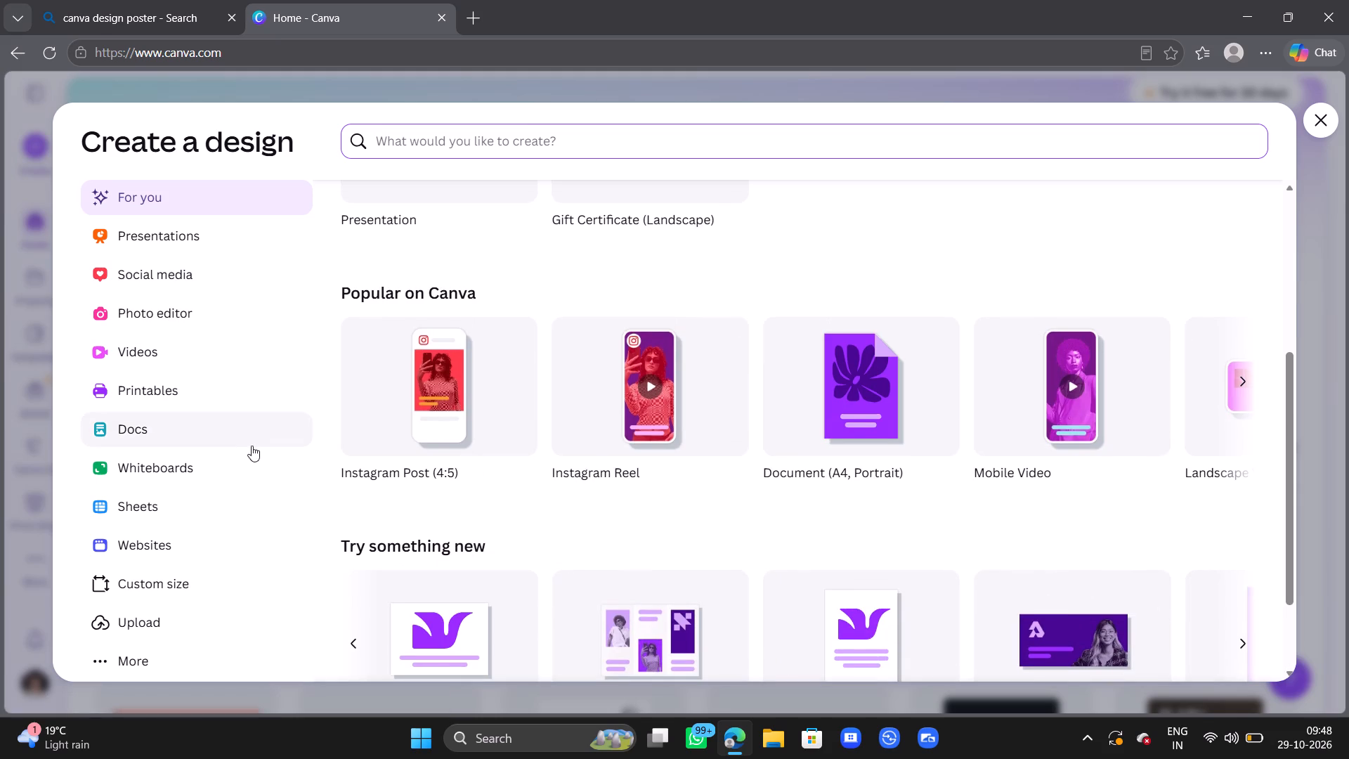
scroll(256, 512, "down", 1)
Create a new custom-size design with a width of 48 in and a height of 40 in.
left_click(243, 580)
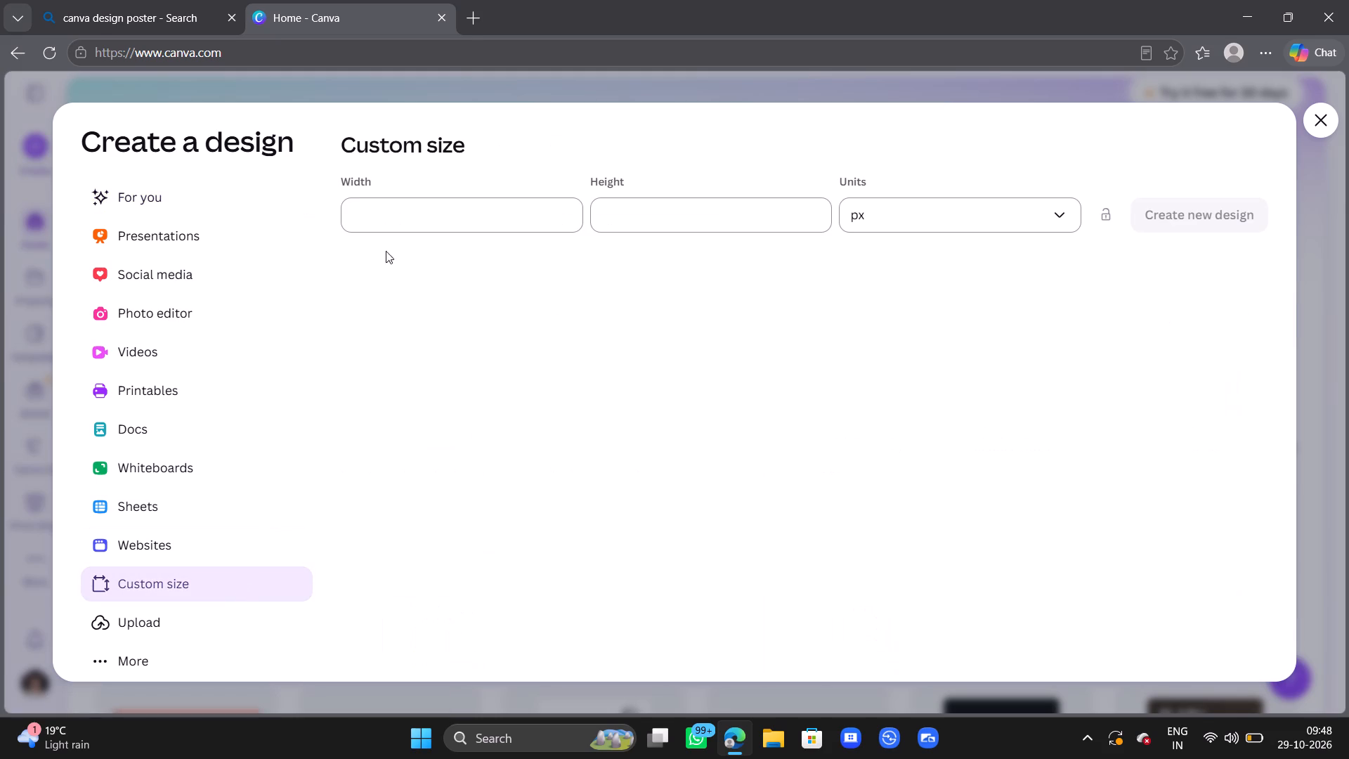
left_click(419, 213)
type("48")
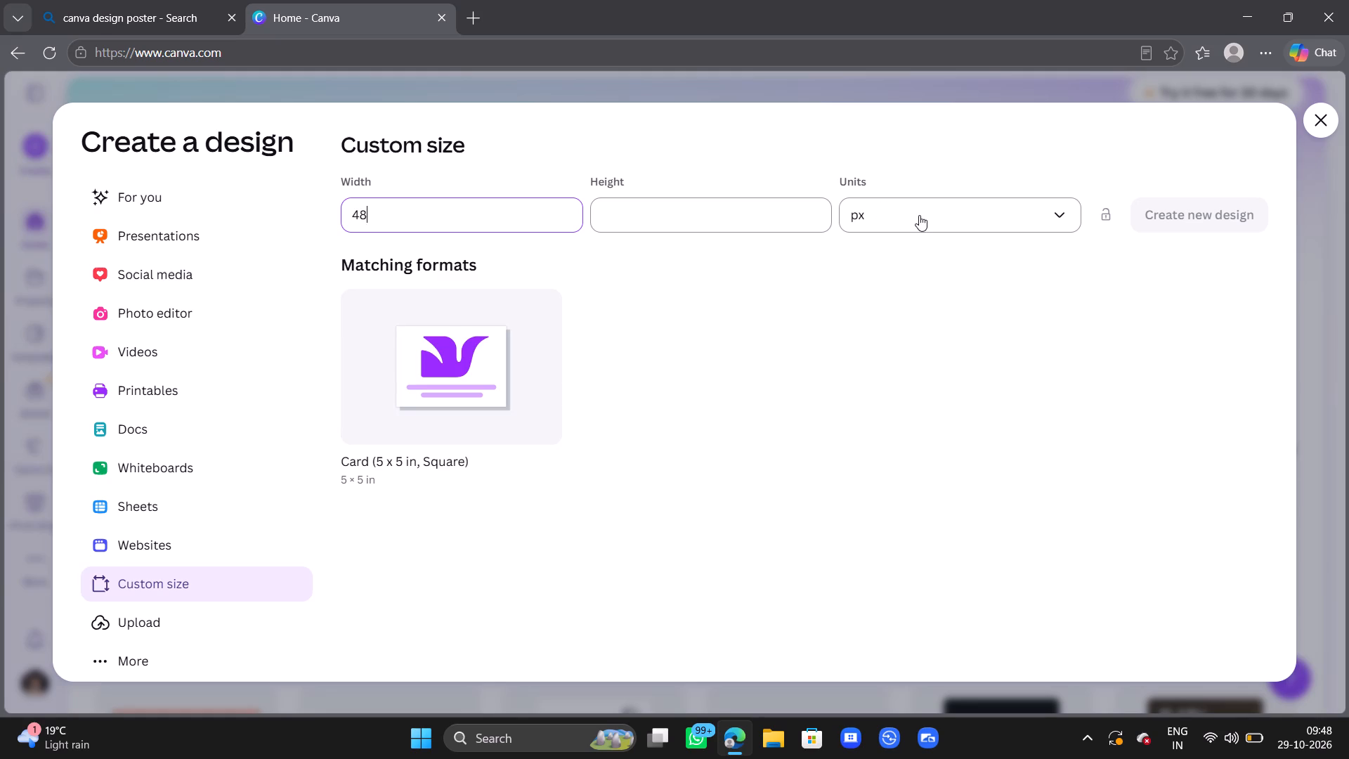
left_click(919, 215)
left_click(910, 294)
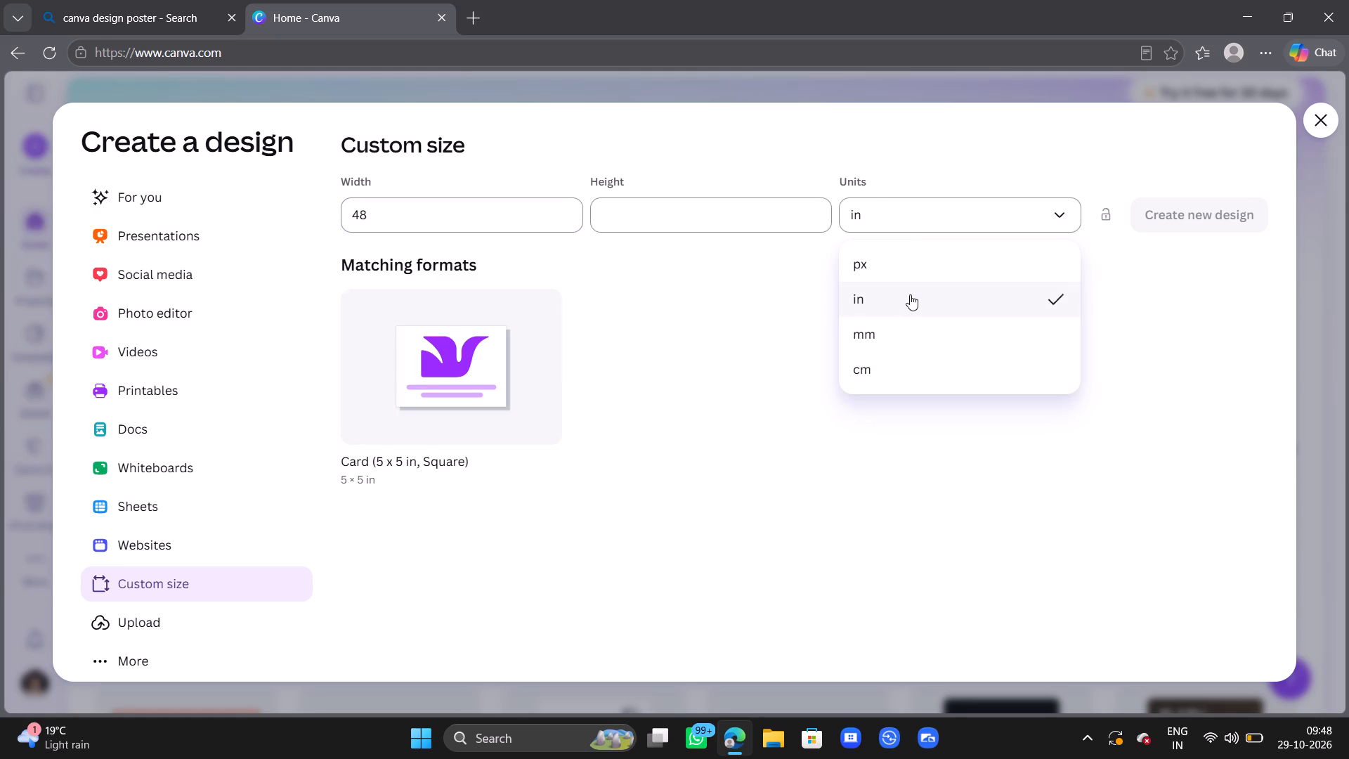
left_click(697, 201)
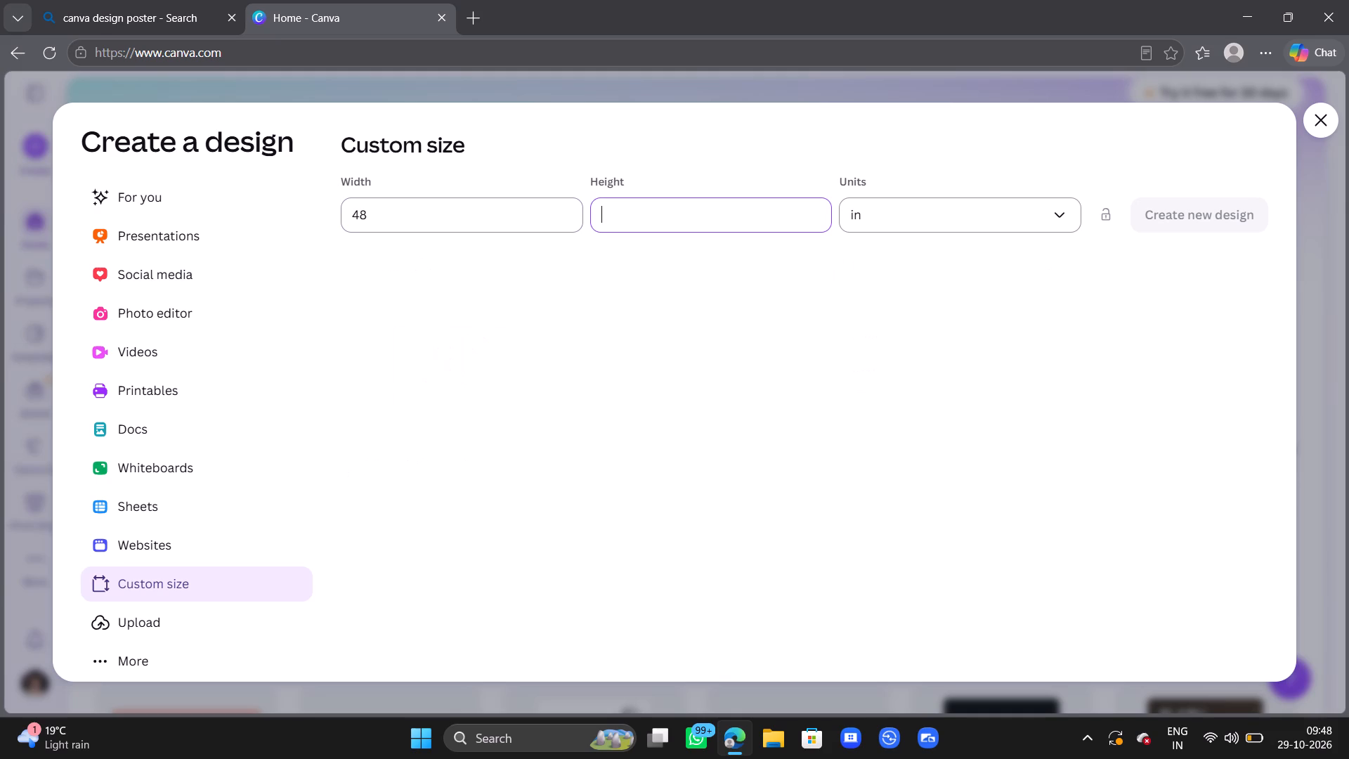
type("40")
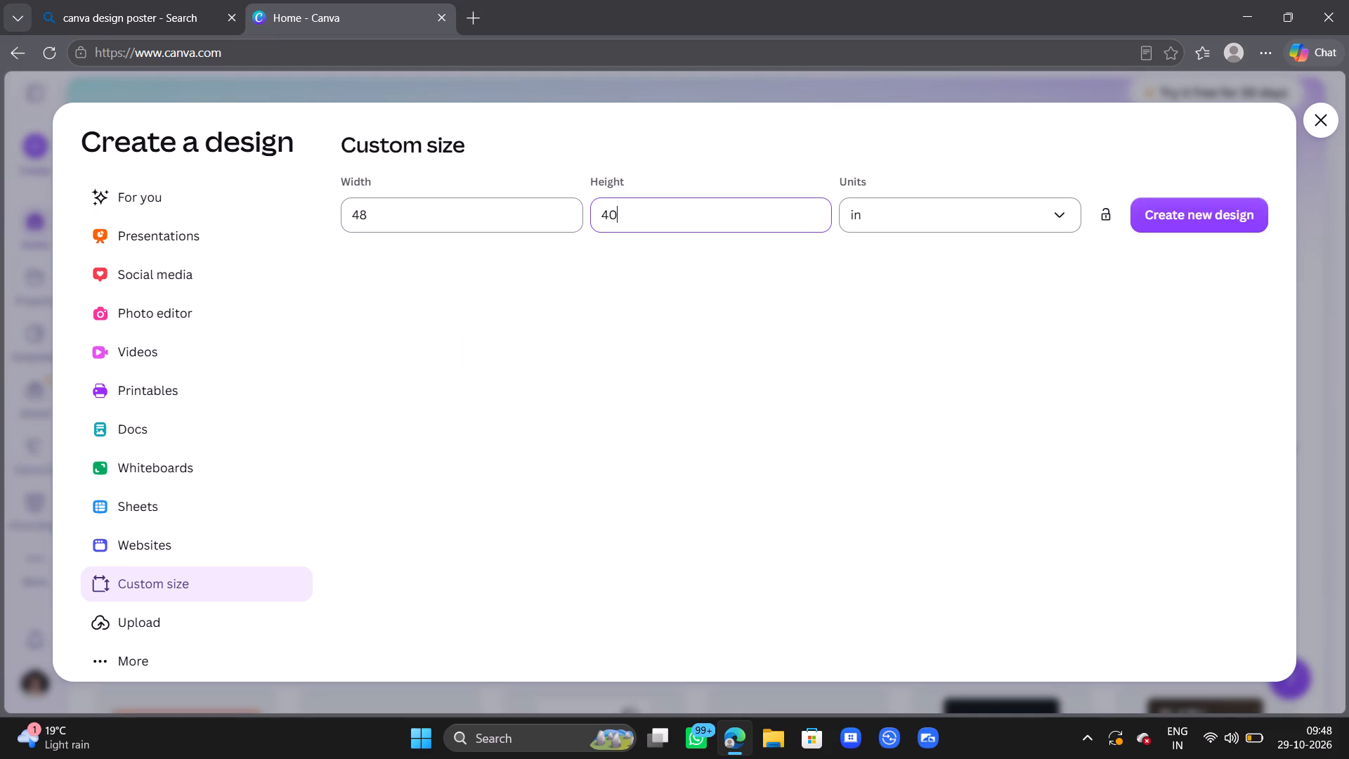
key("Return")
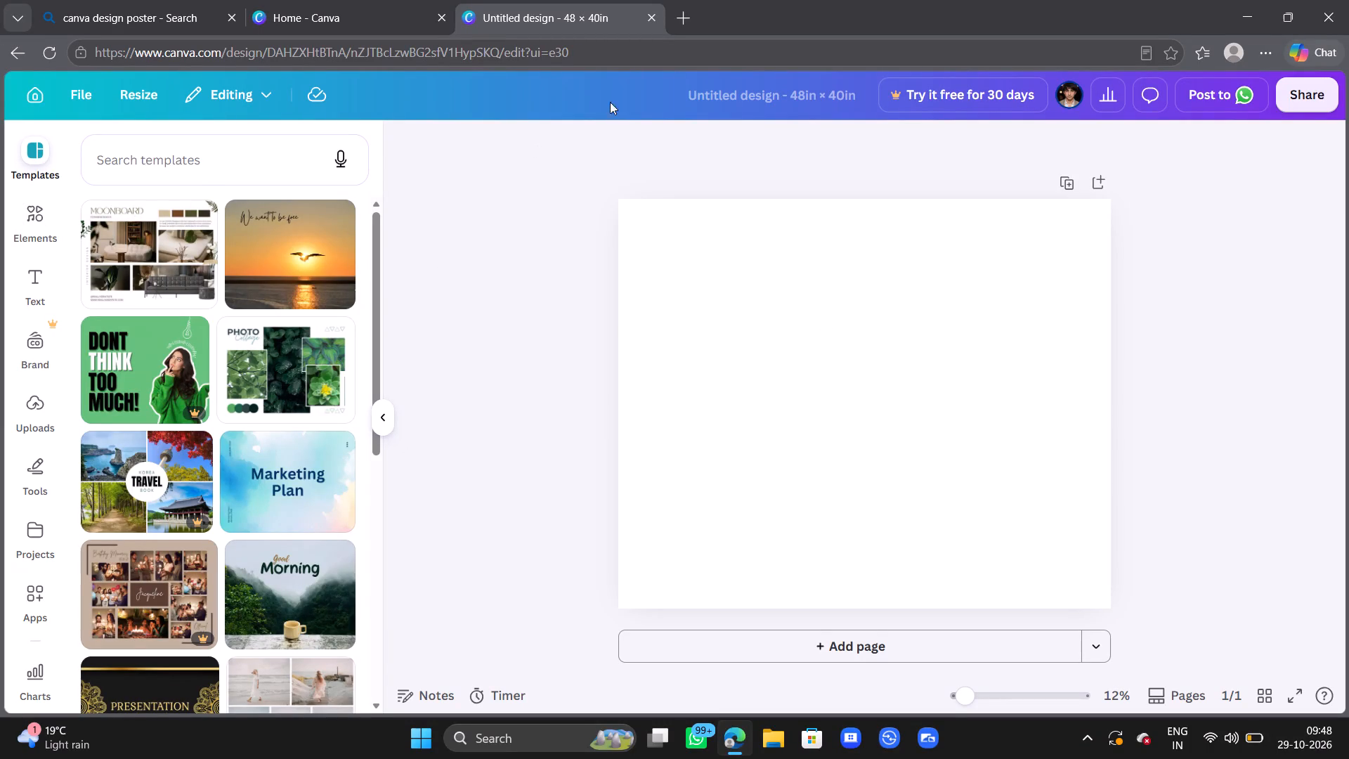
Create a second custom-size design, 60 in wide and 40 in high.
left_click(348, 1)
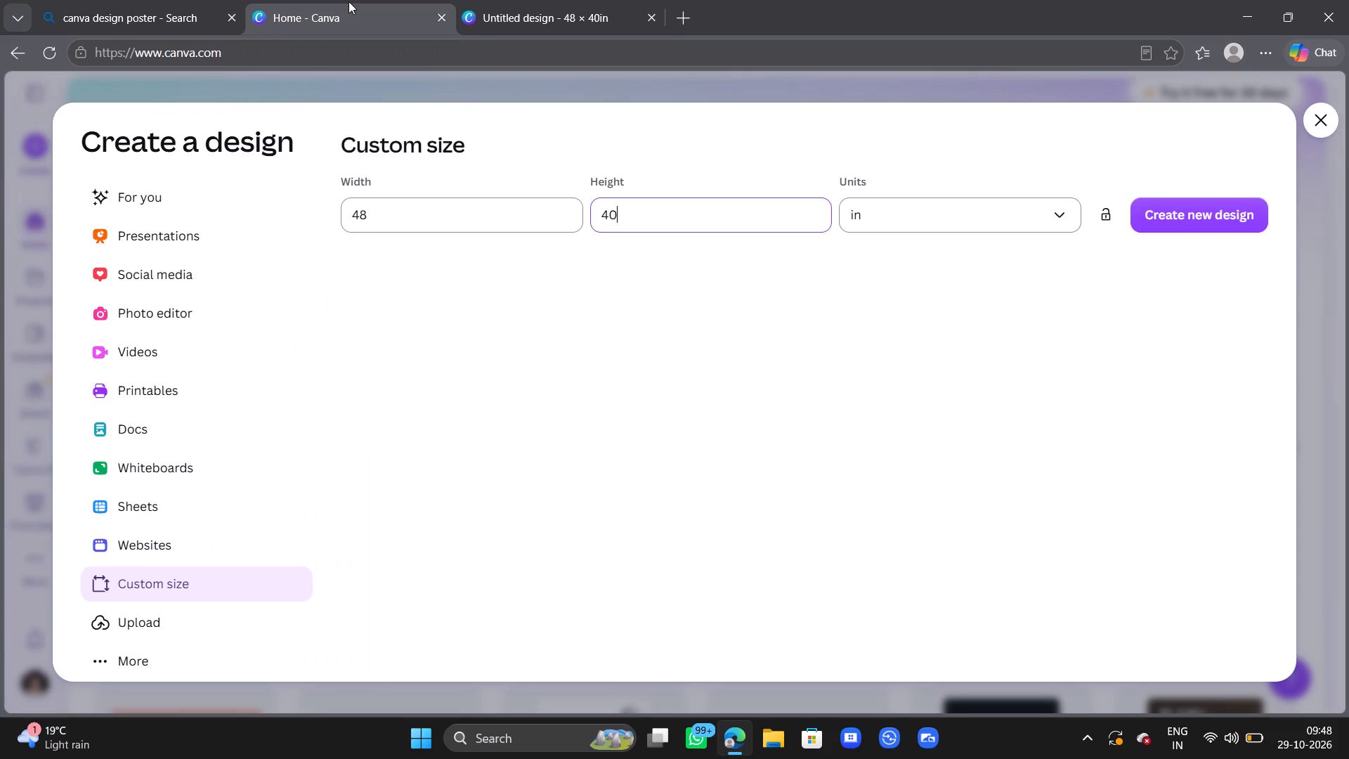
key("BackSpace")
key("BackSpace")
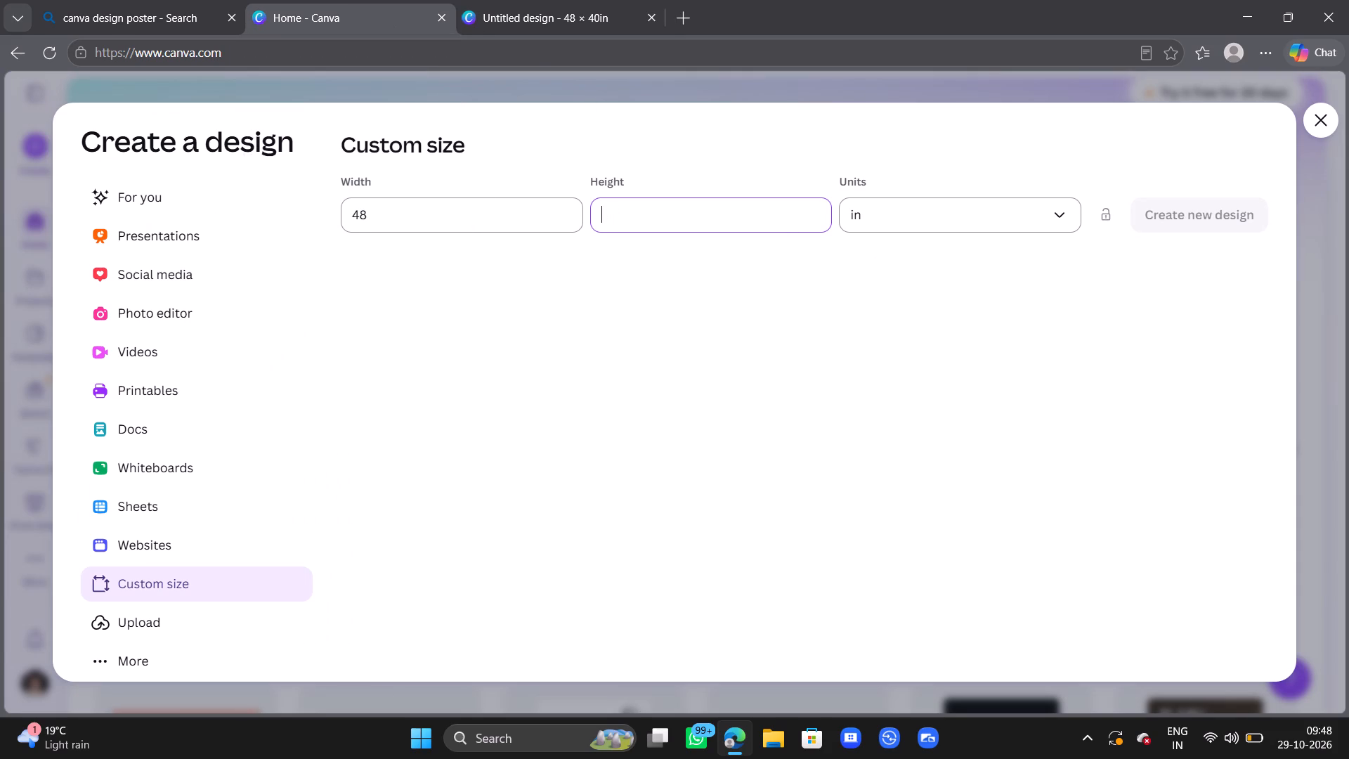
left_click(476, 219)
key("BackSpace")
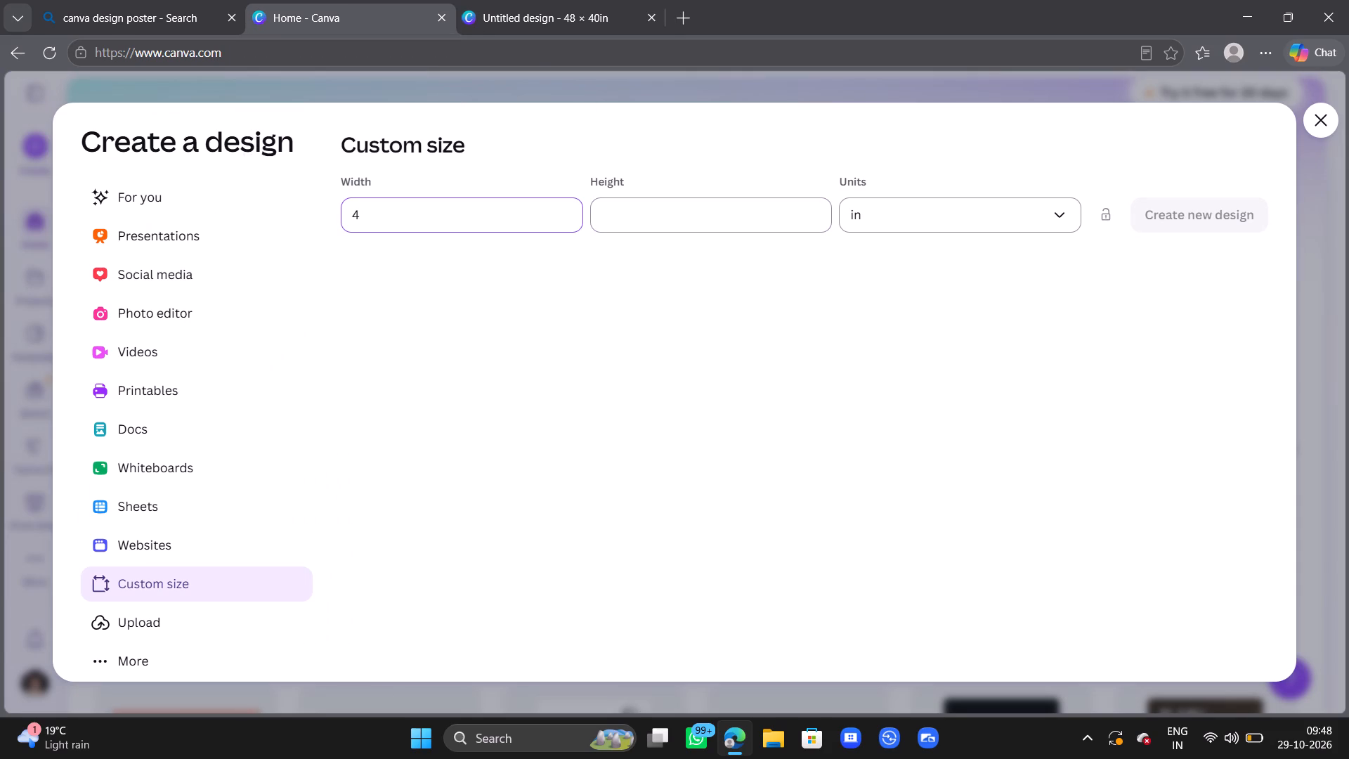
key("BackSpace")
key("BackSpace")
type("30")
left_click(554, 218)
key("BackSpace")
key("BackSpace")
key("BackSpace")
type("60")
left_click(712, 221)
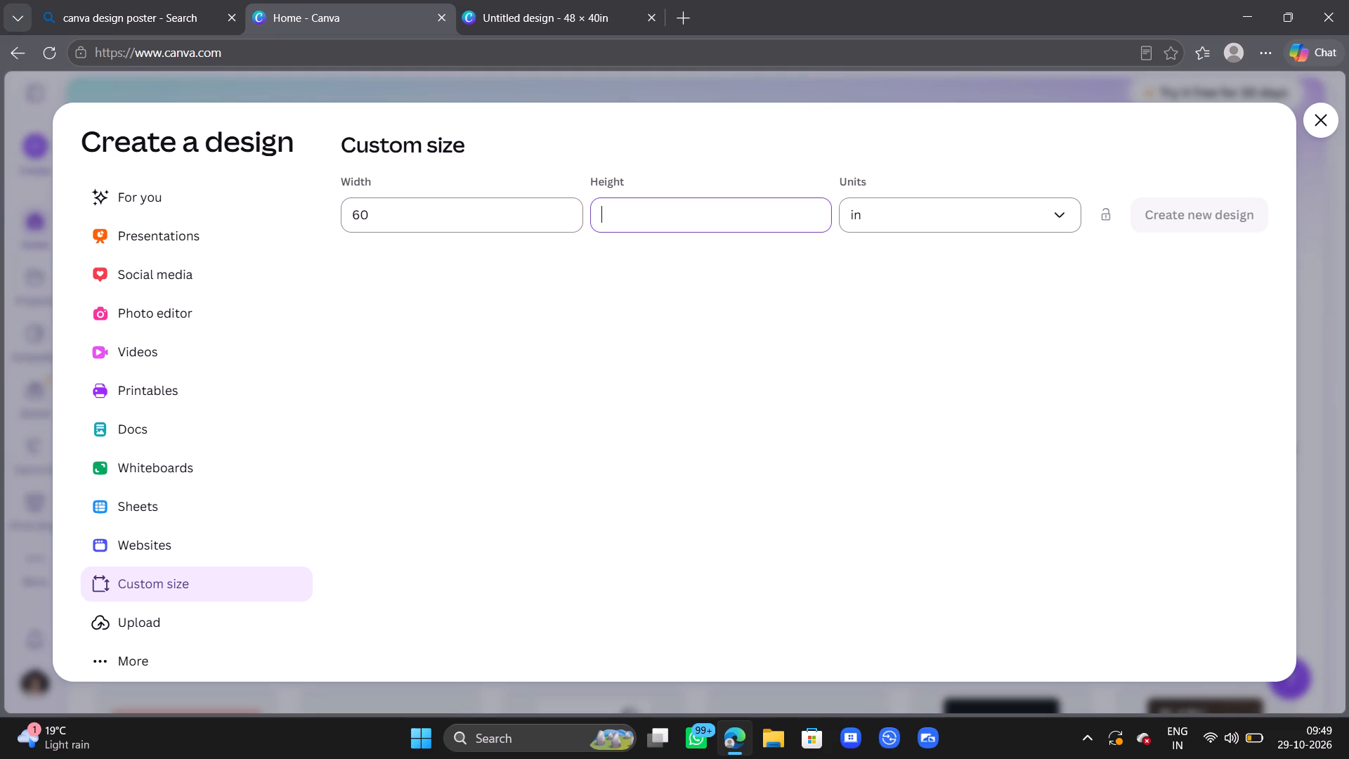
type("49")
key("BackSpace")
key("0")
key("Return")
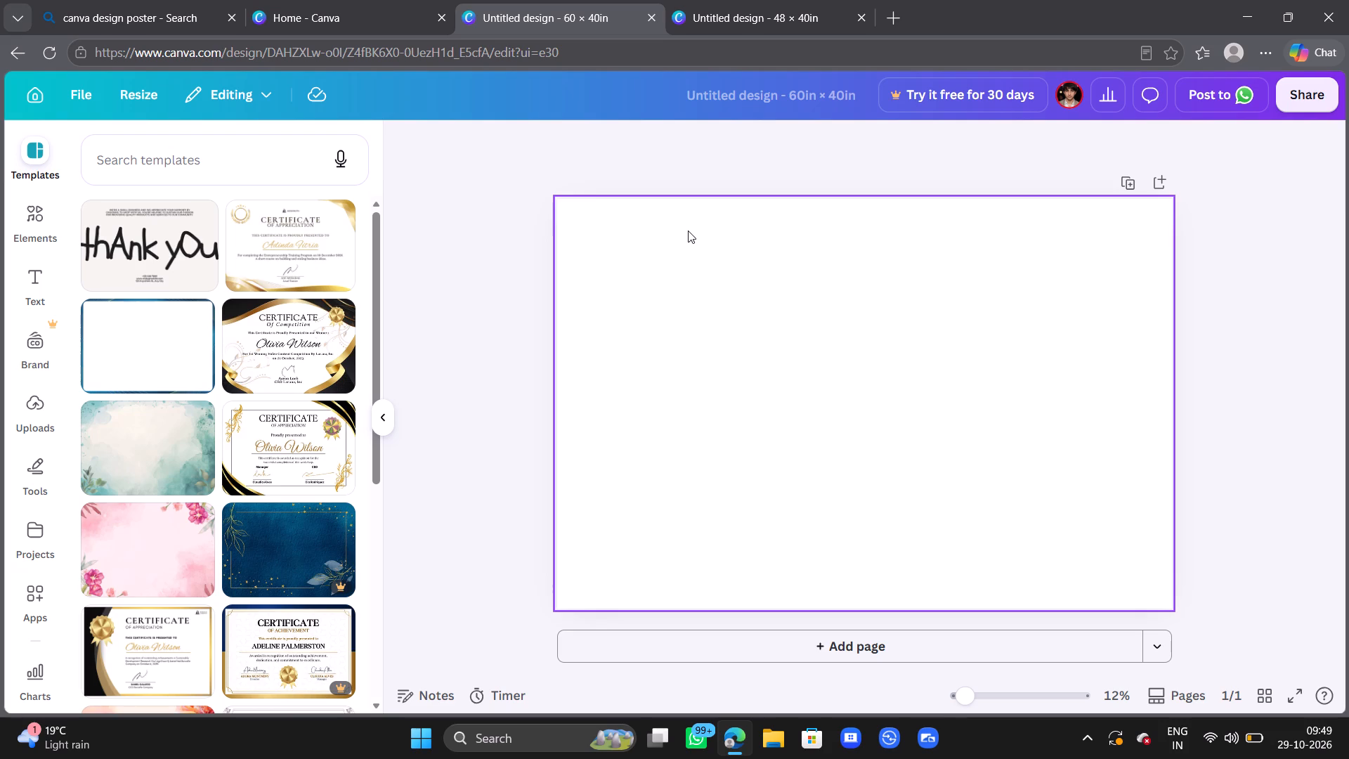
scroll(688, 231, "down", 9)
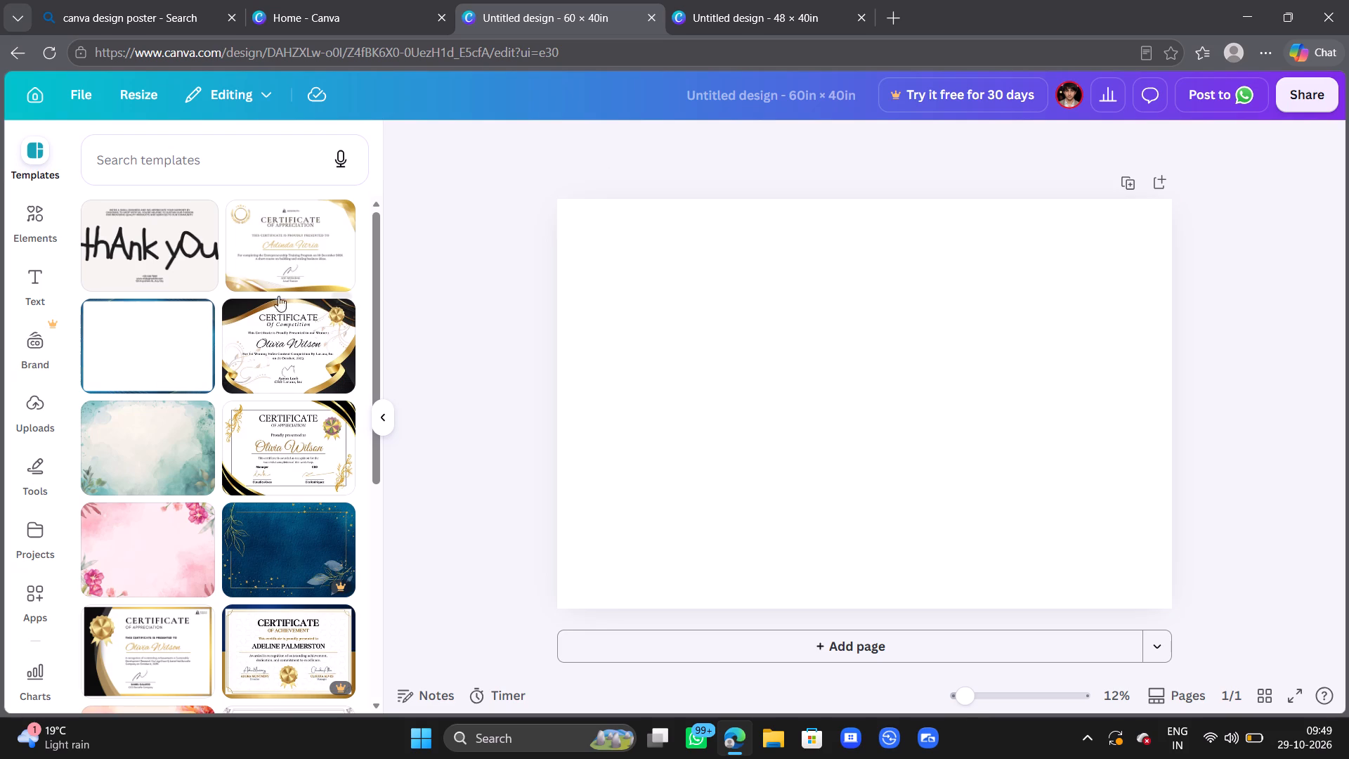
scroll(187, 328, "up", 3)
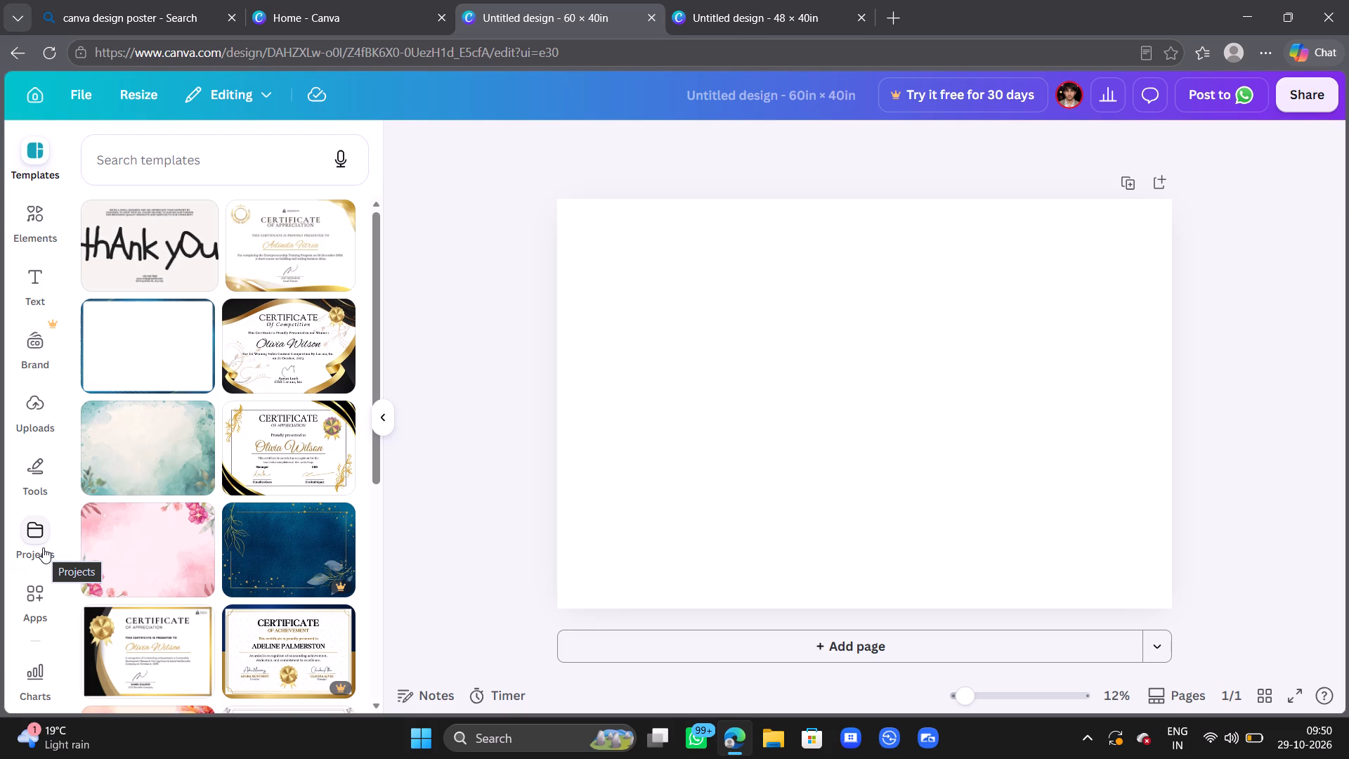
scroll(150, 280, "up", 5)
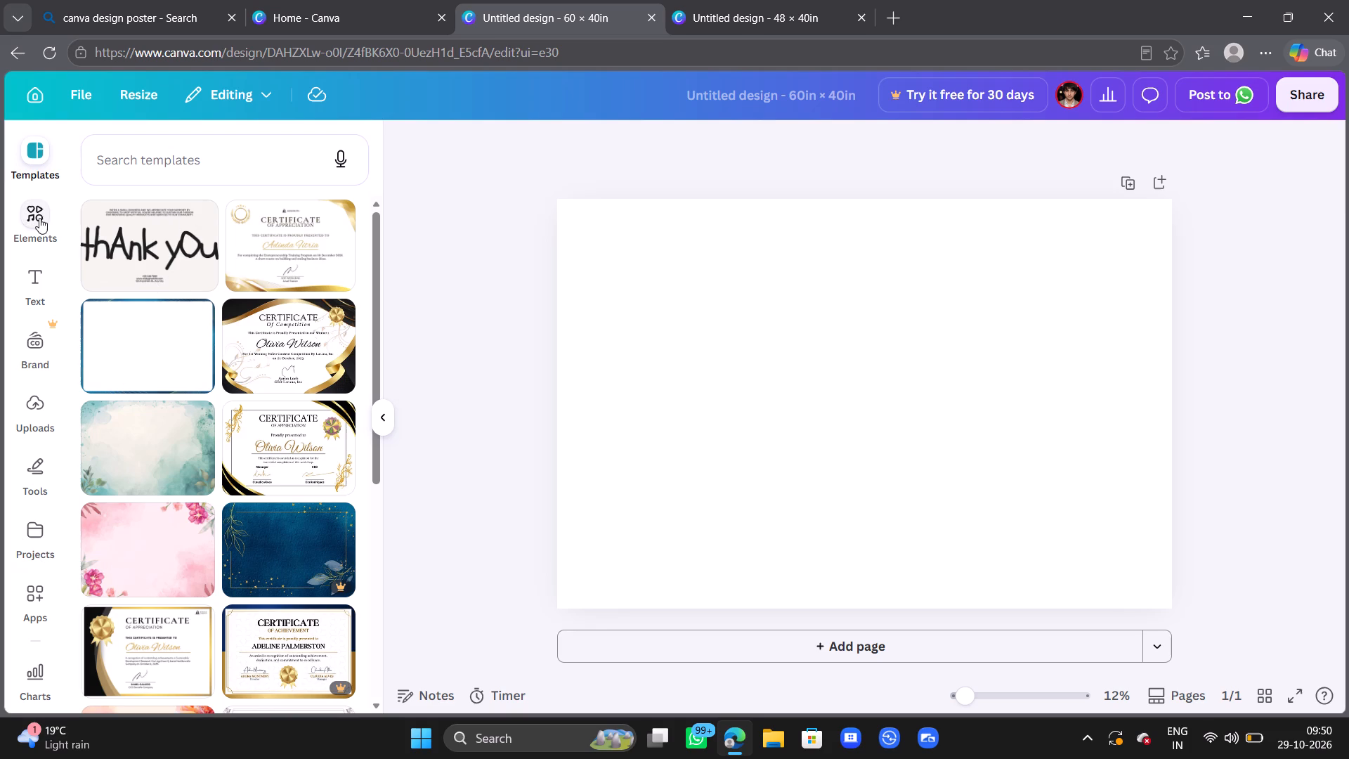
Set the blank page's background to the dark plum shade from the full set of default solid colours.
left_click(39, 216)
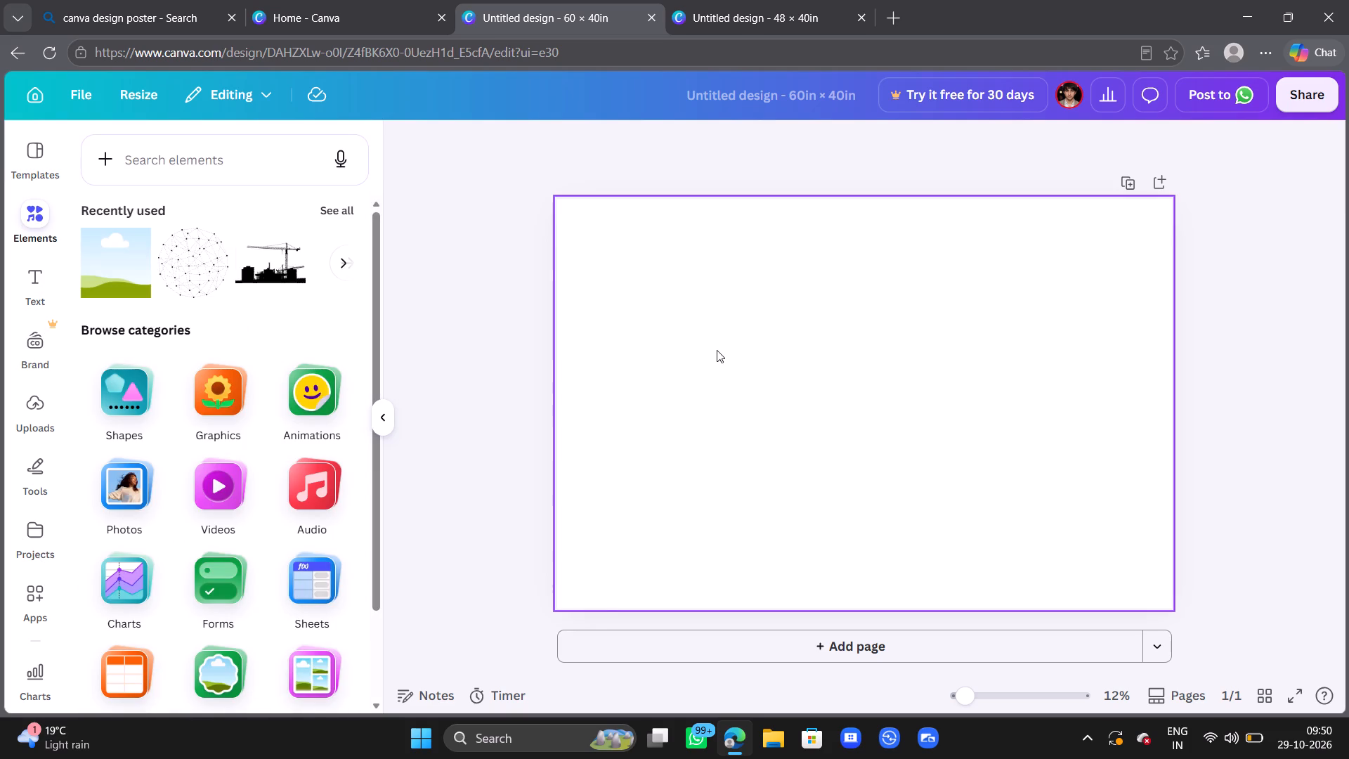
left_click(717, 350)
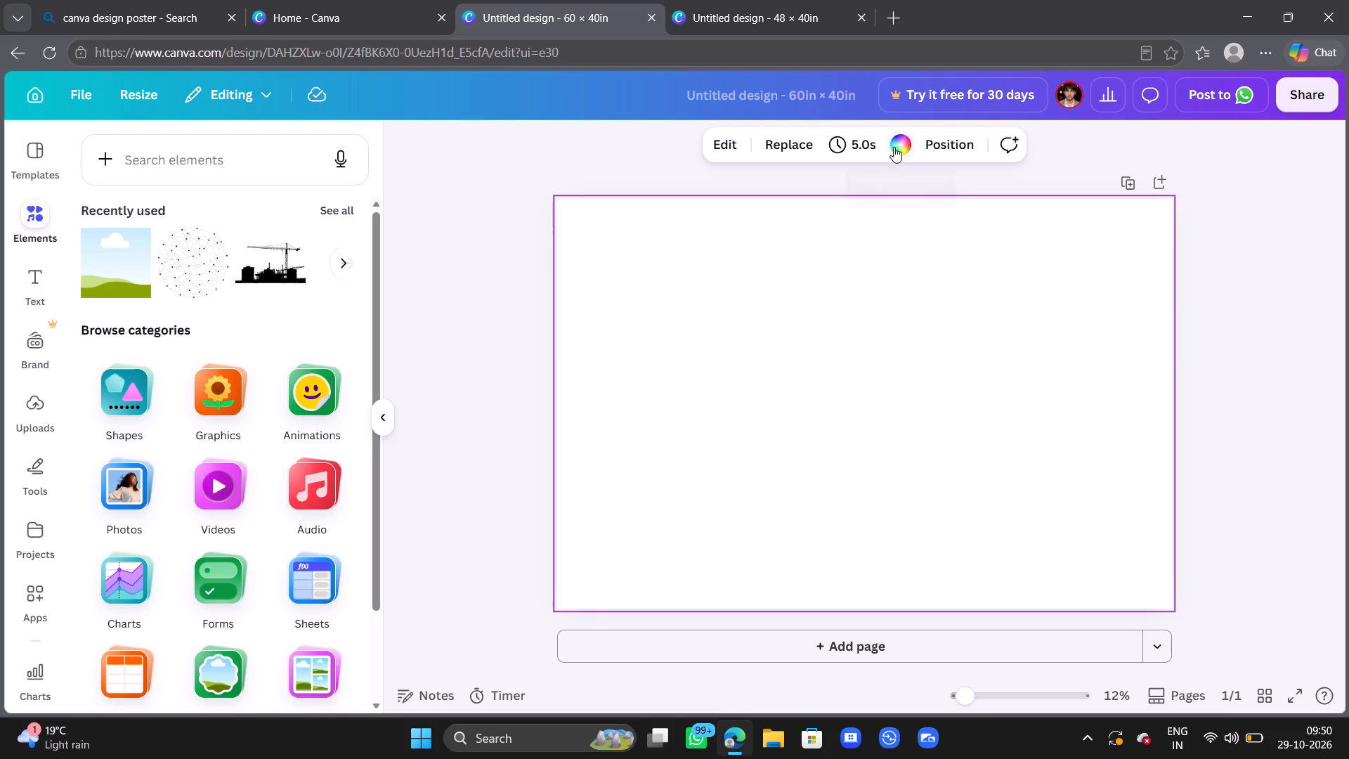
left_click(897, 145)
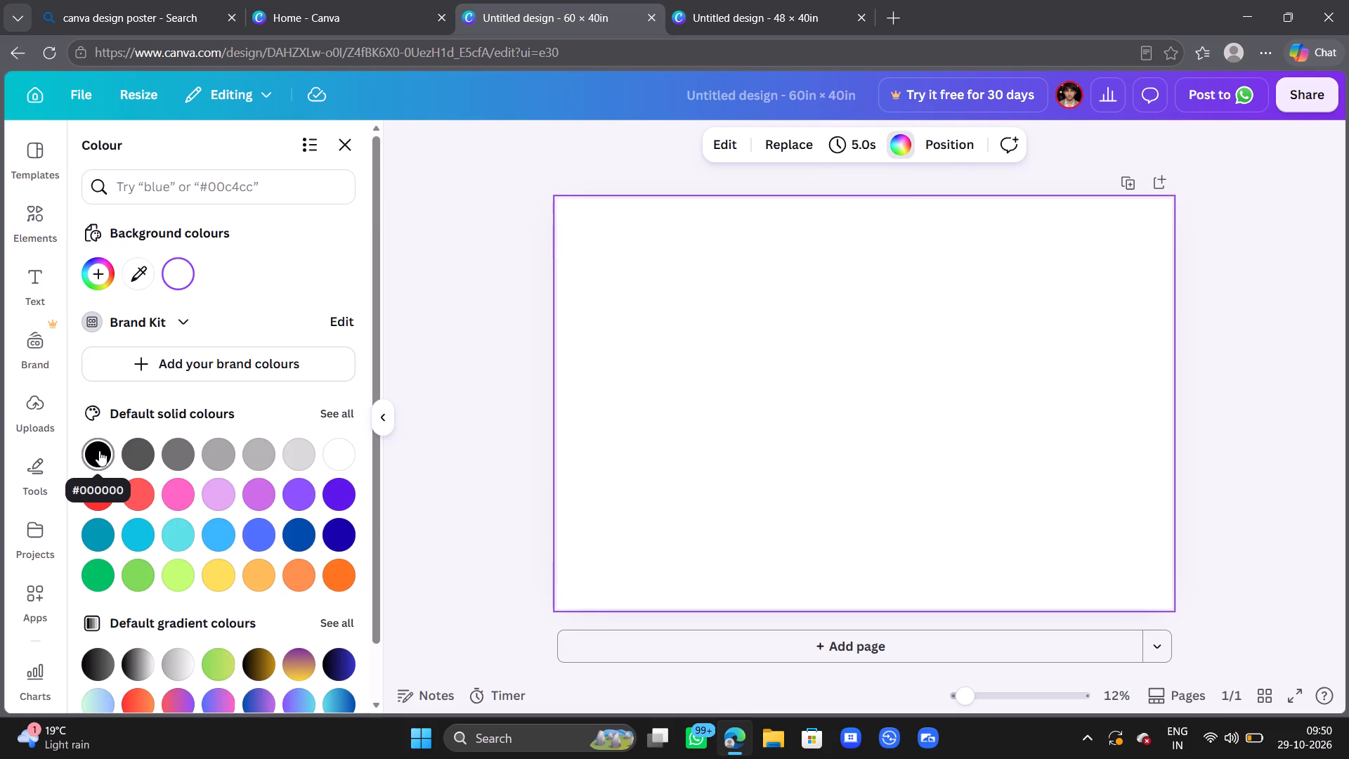
scroll(99, 450, "down", 4)
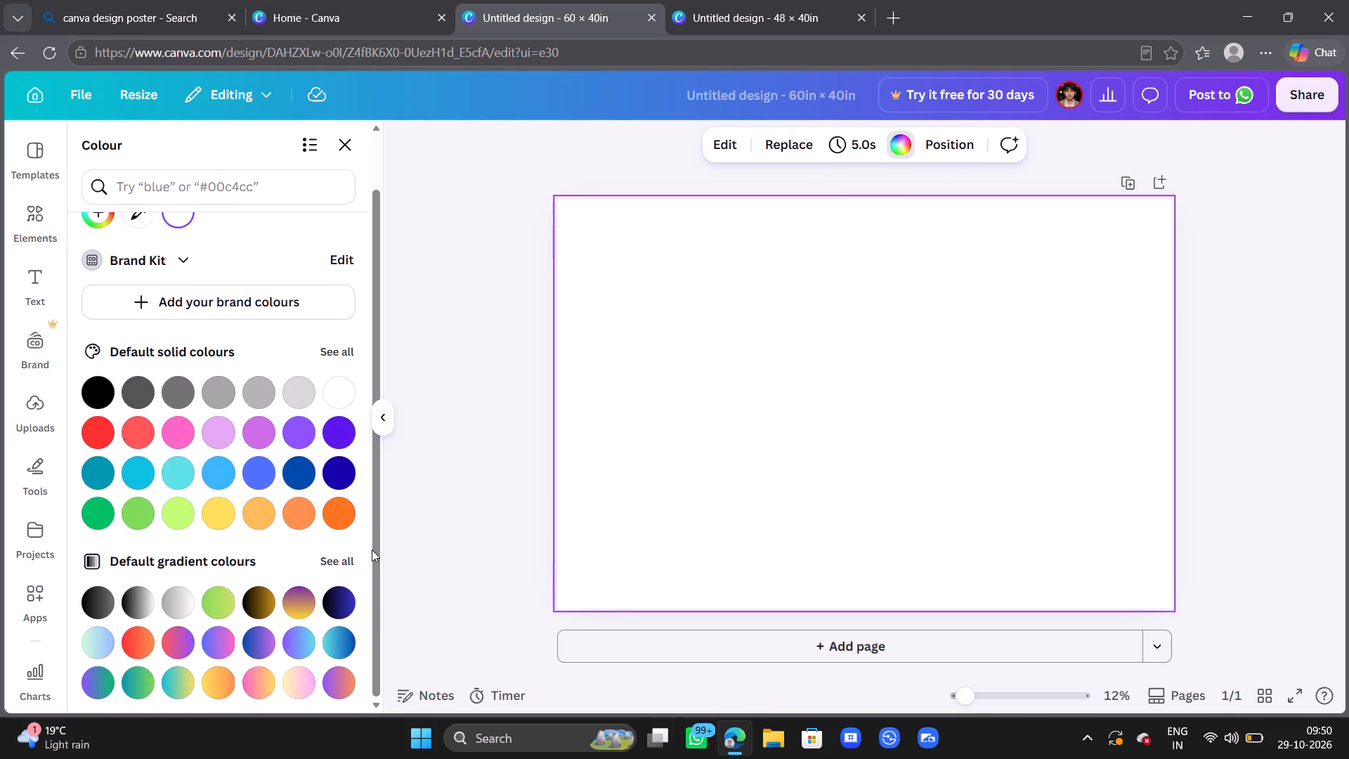
left_click(343, 348)
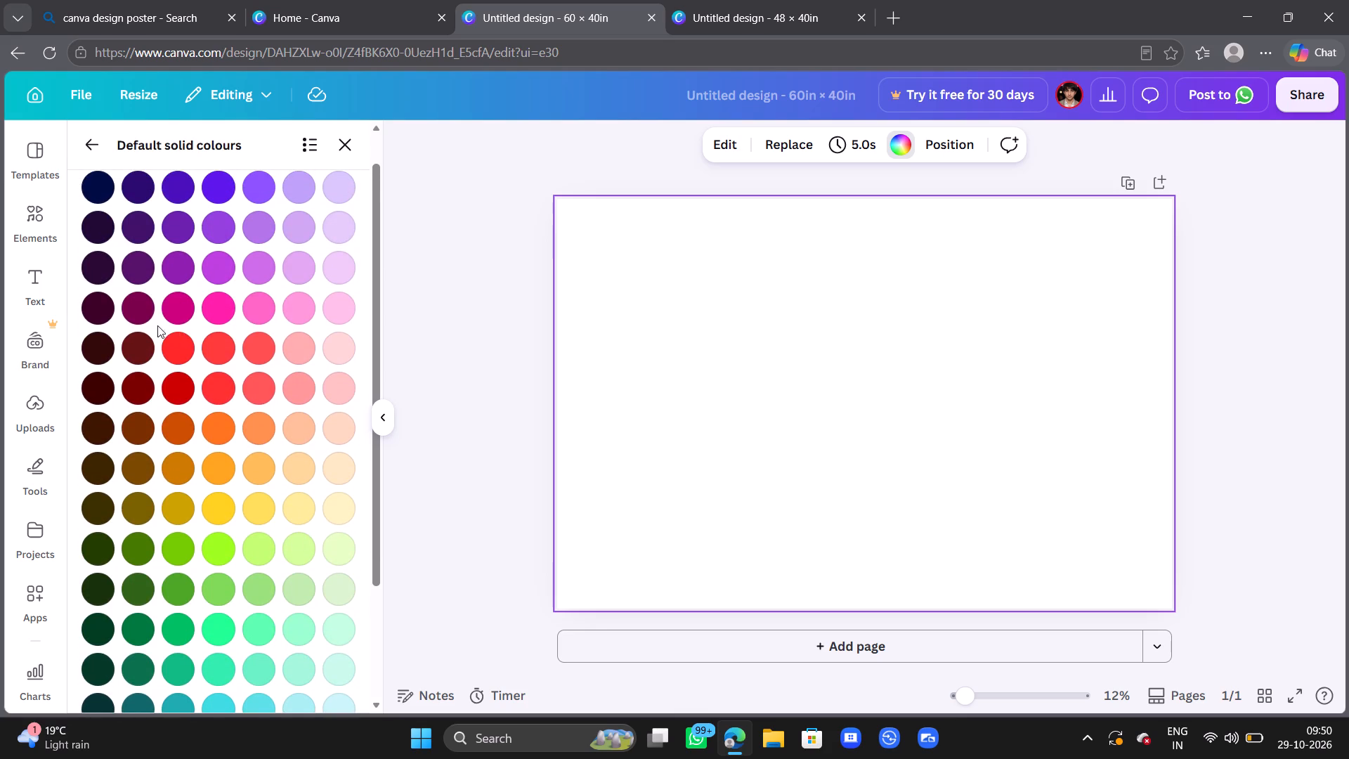
left_click(143, 316)
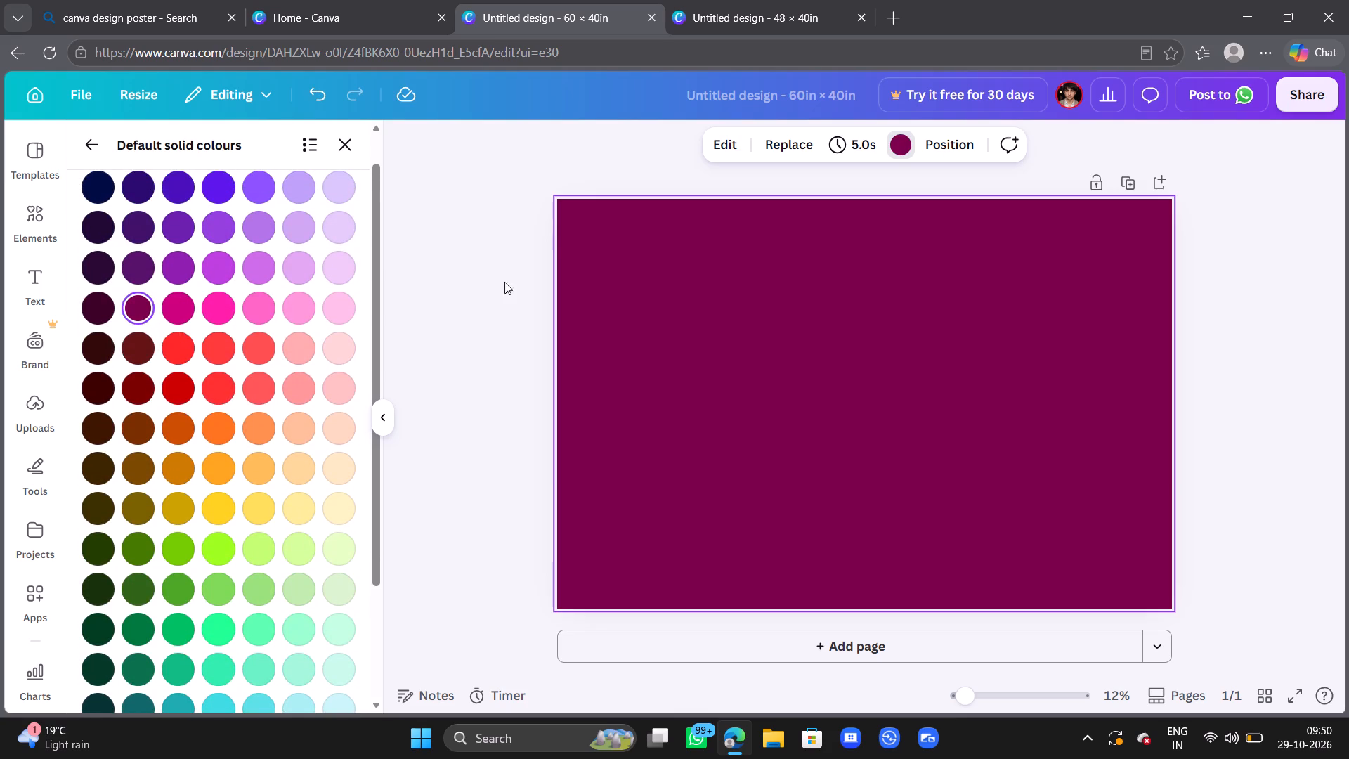
left_click(509, 370)
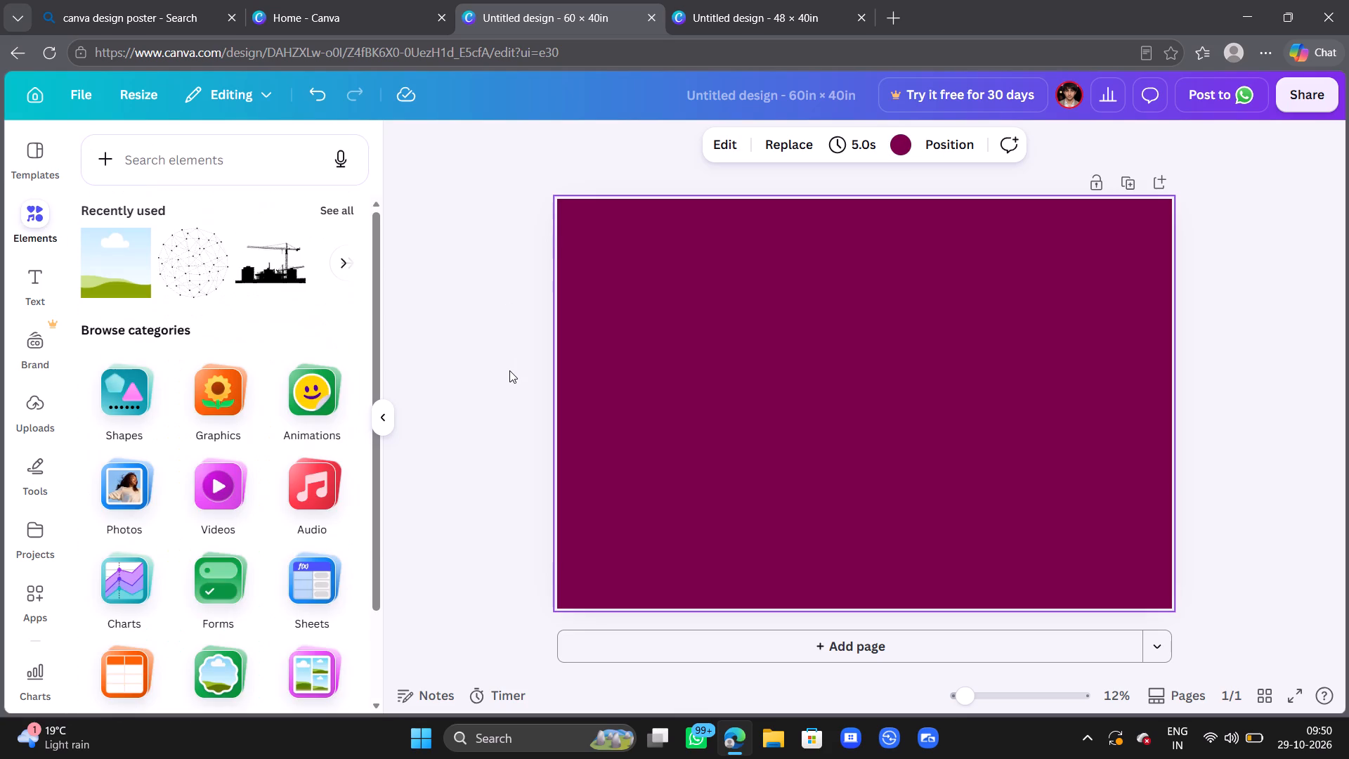
Add the recently used dotted network graphic to the page.
left_click(202, 264)
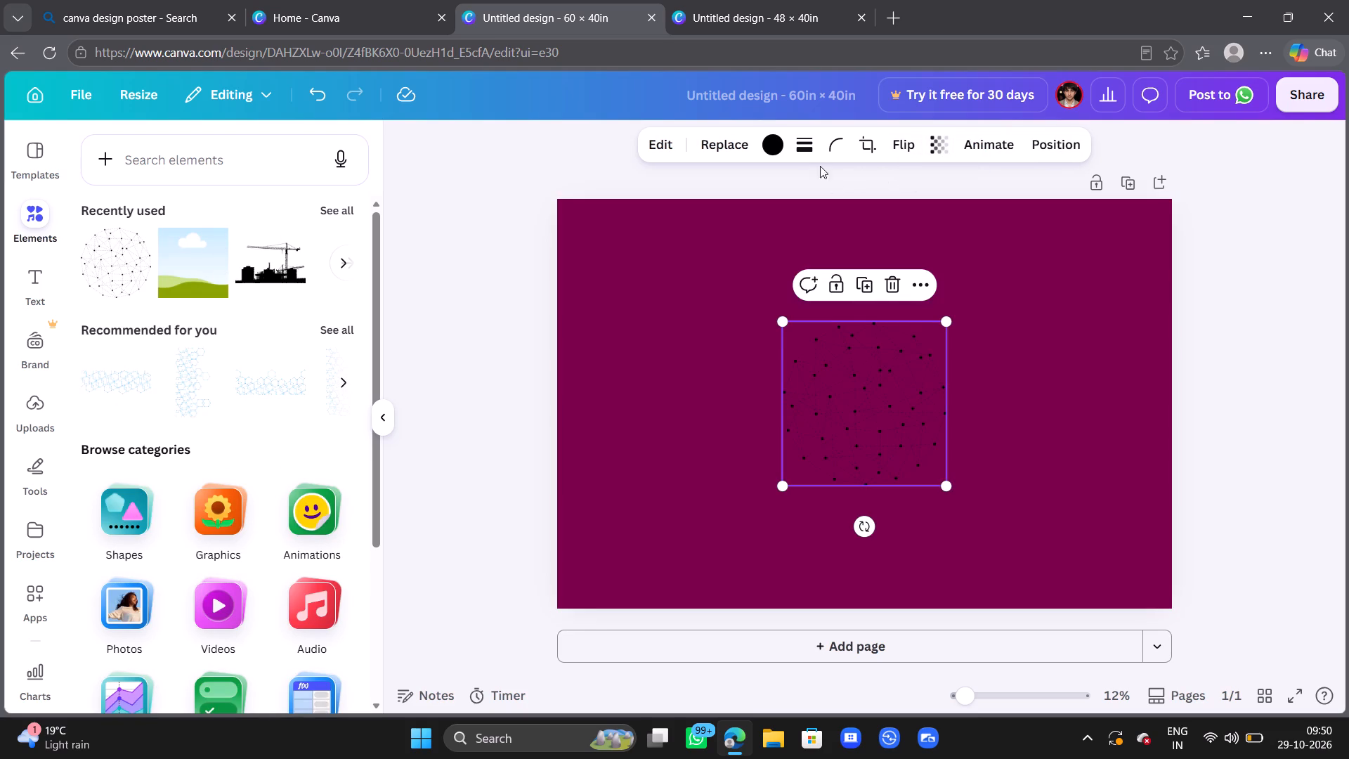
Try to recolour the dotted network graphic with the default solid white.
left_click(768, 143)
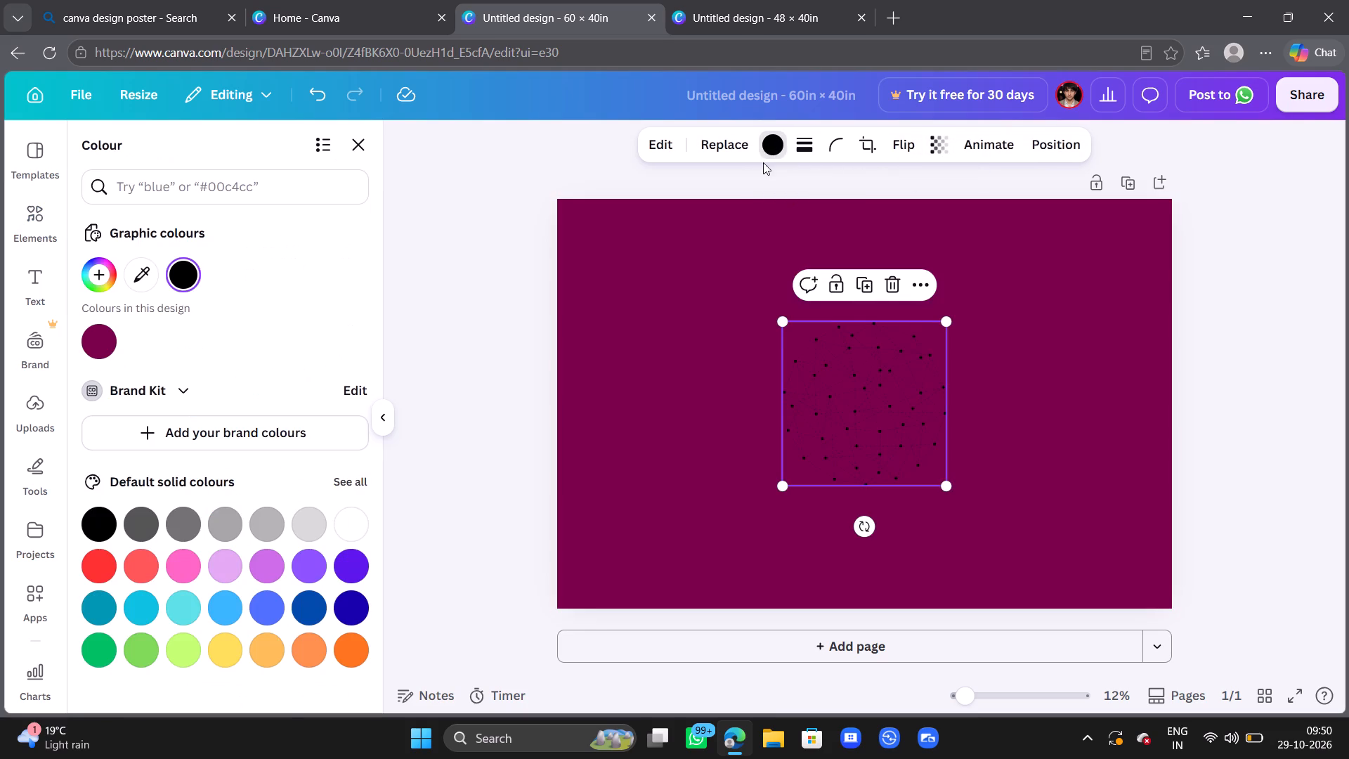
left_click(342, 521)
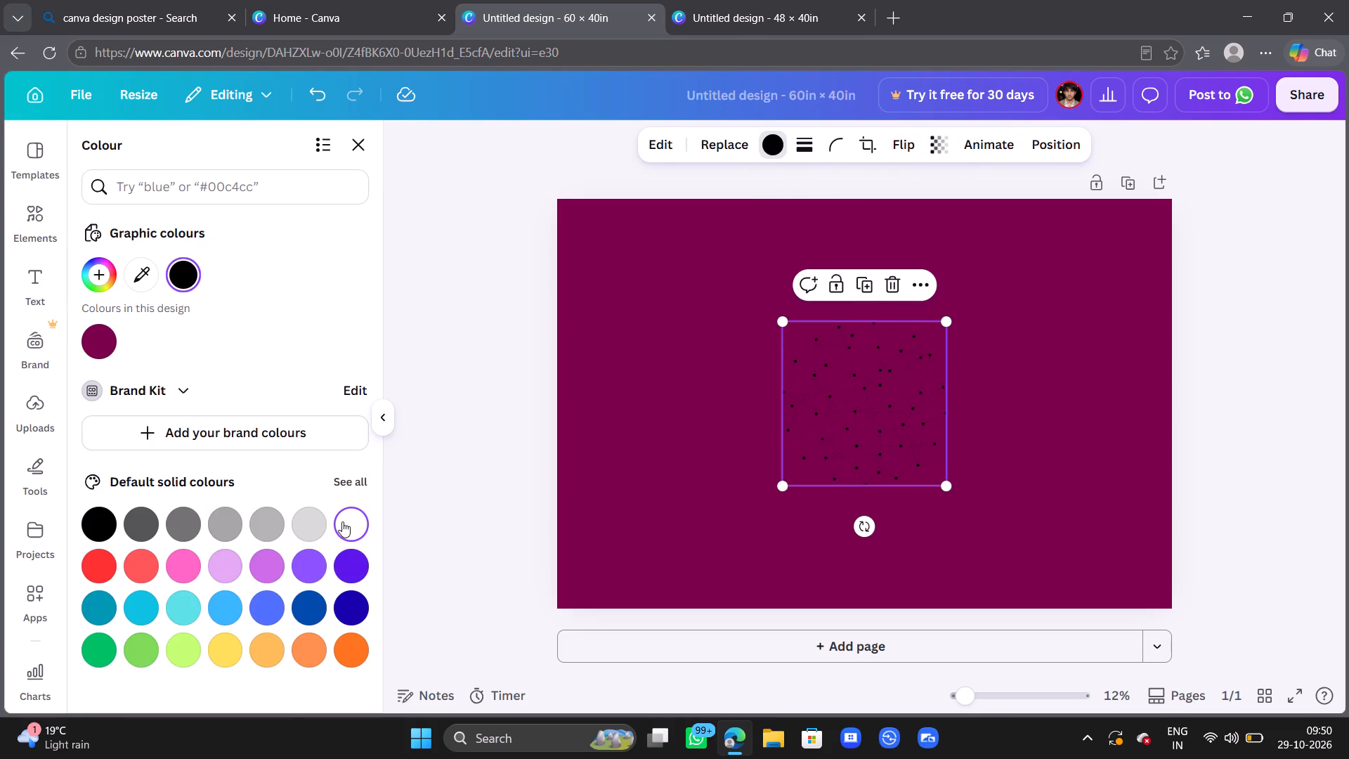
left_click(342, 521)
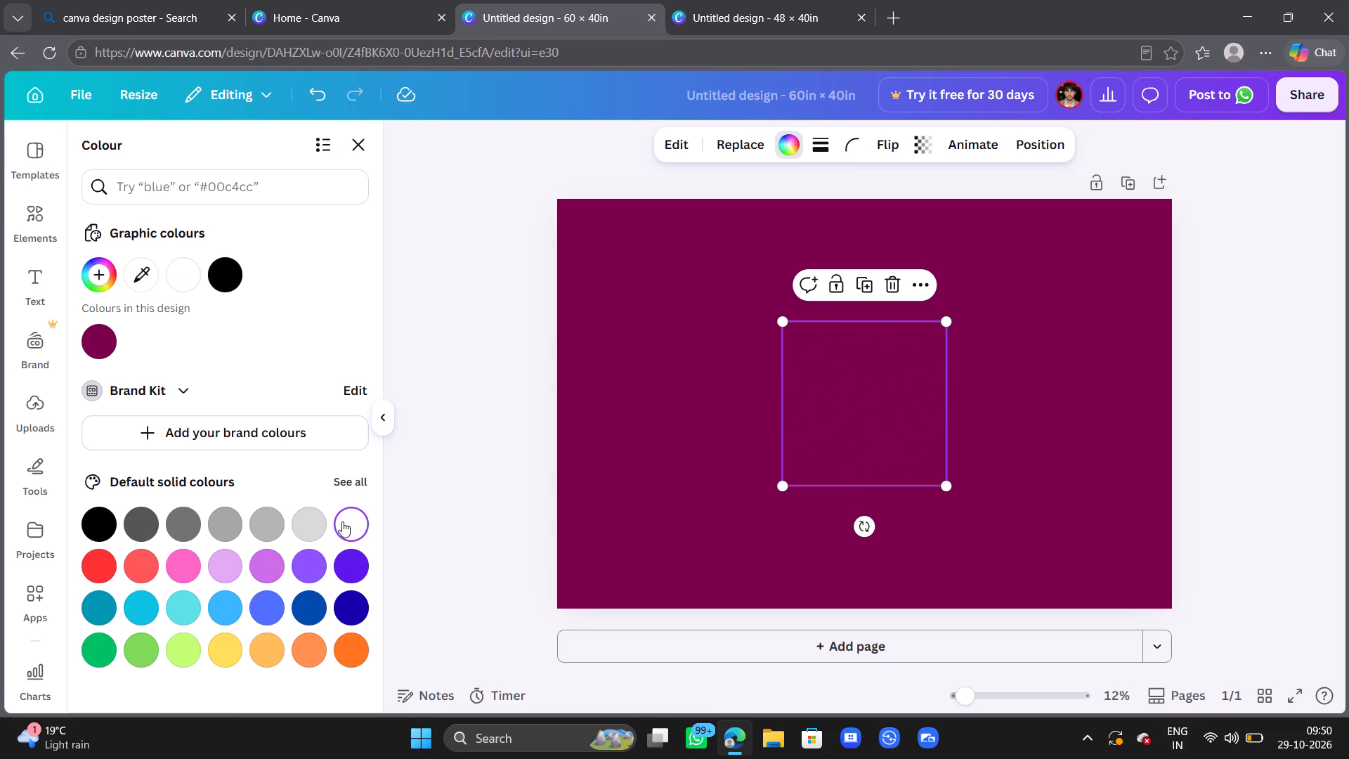
scroll(220, 611, "down", 2)
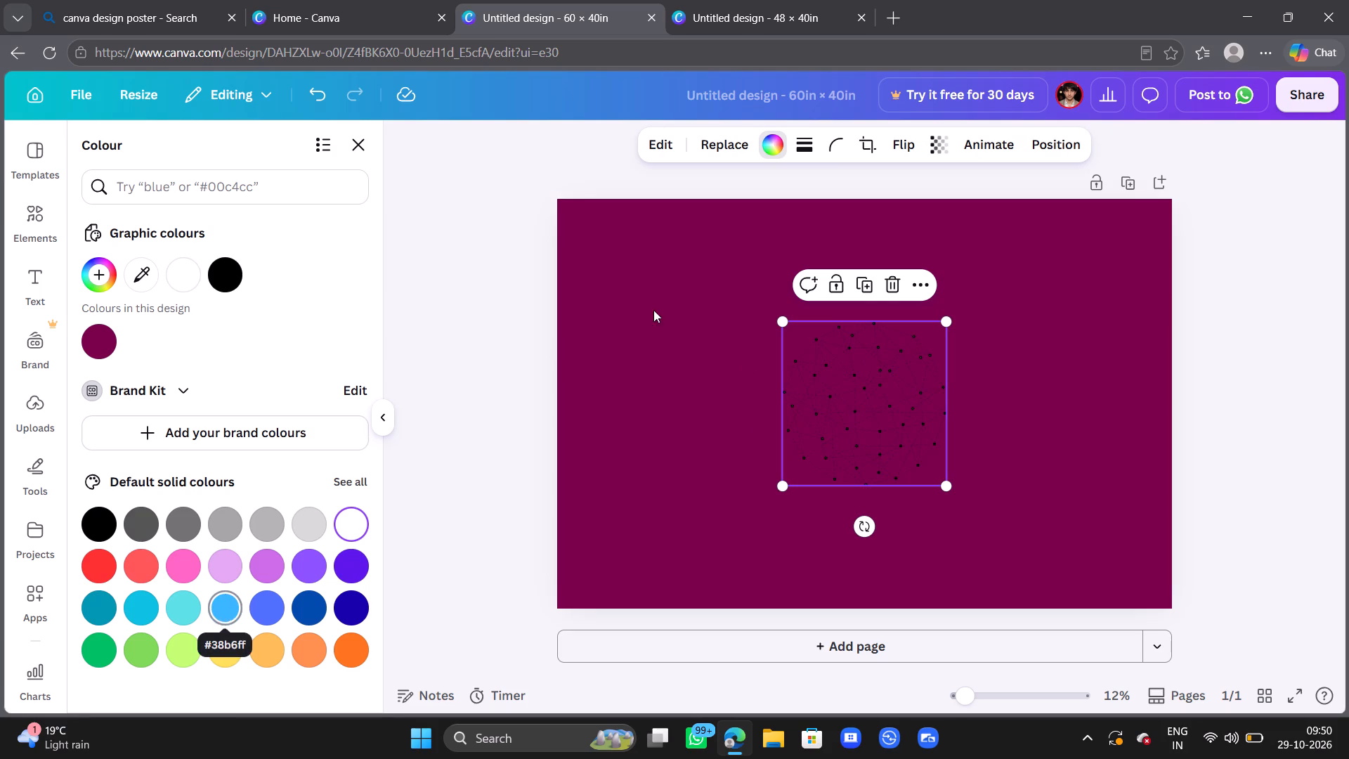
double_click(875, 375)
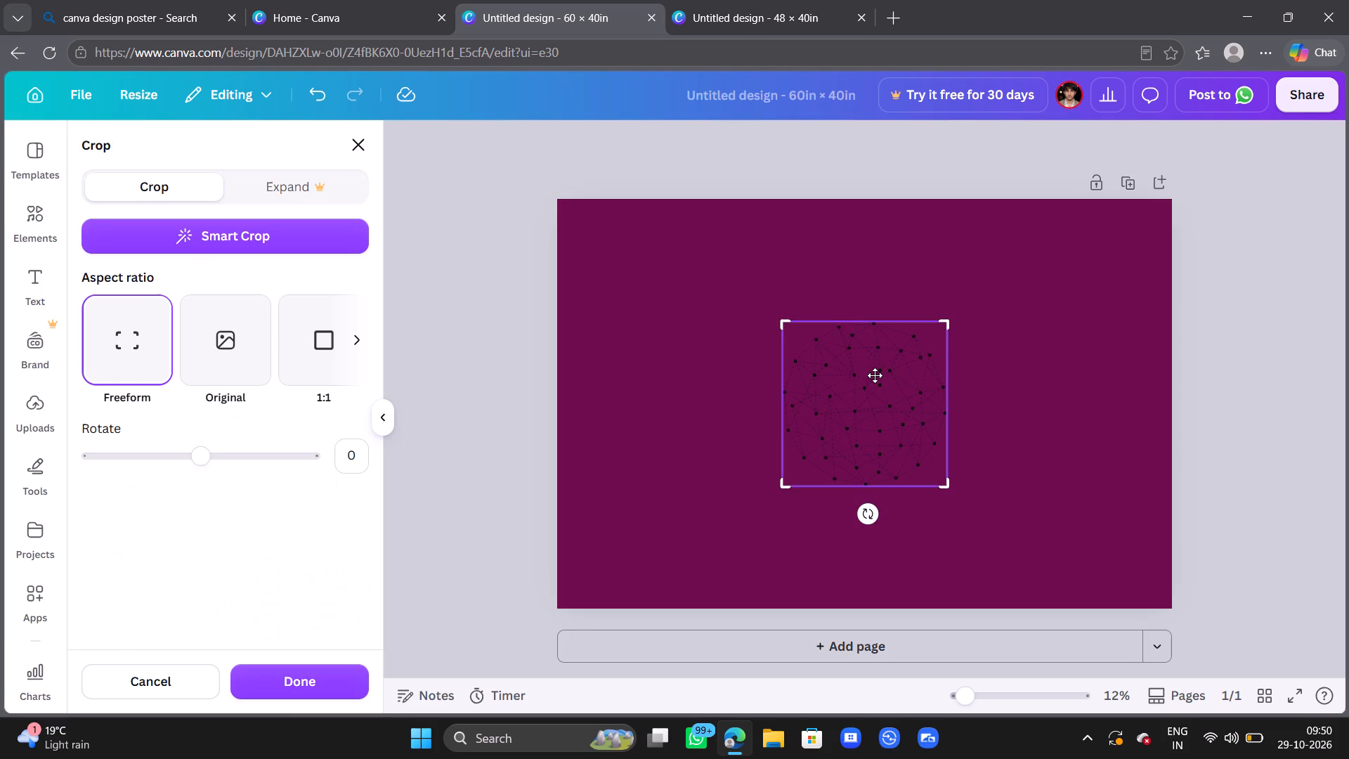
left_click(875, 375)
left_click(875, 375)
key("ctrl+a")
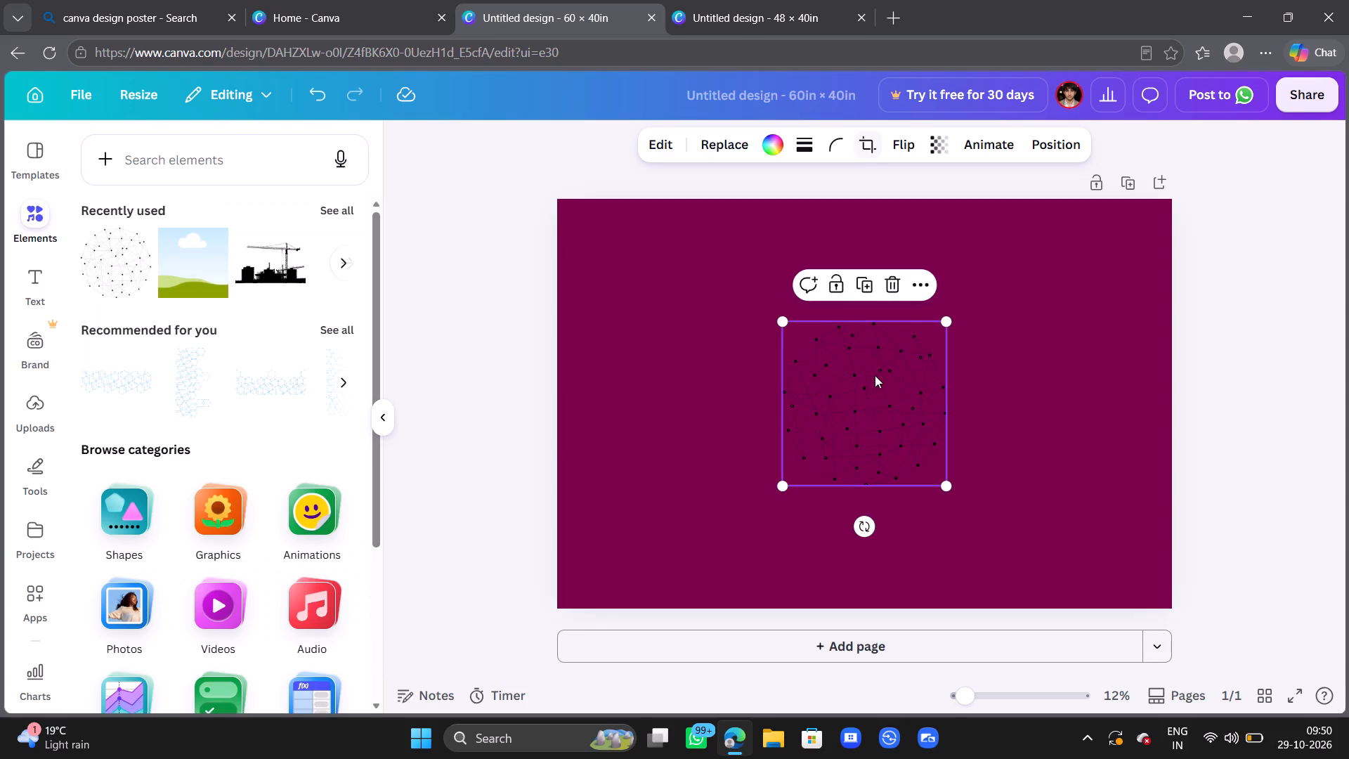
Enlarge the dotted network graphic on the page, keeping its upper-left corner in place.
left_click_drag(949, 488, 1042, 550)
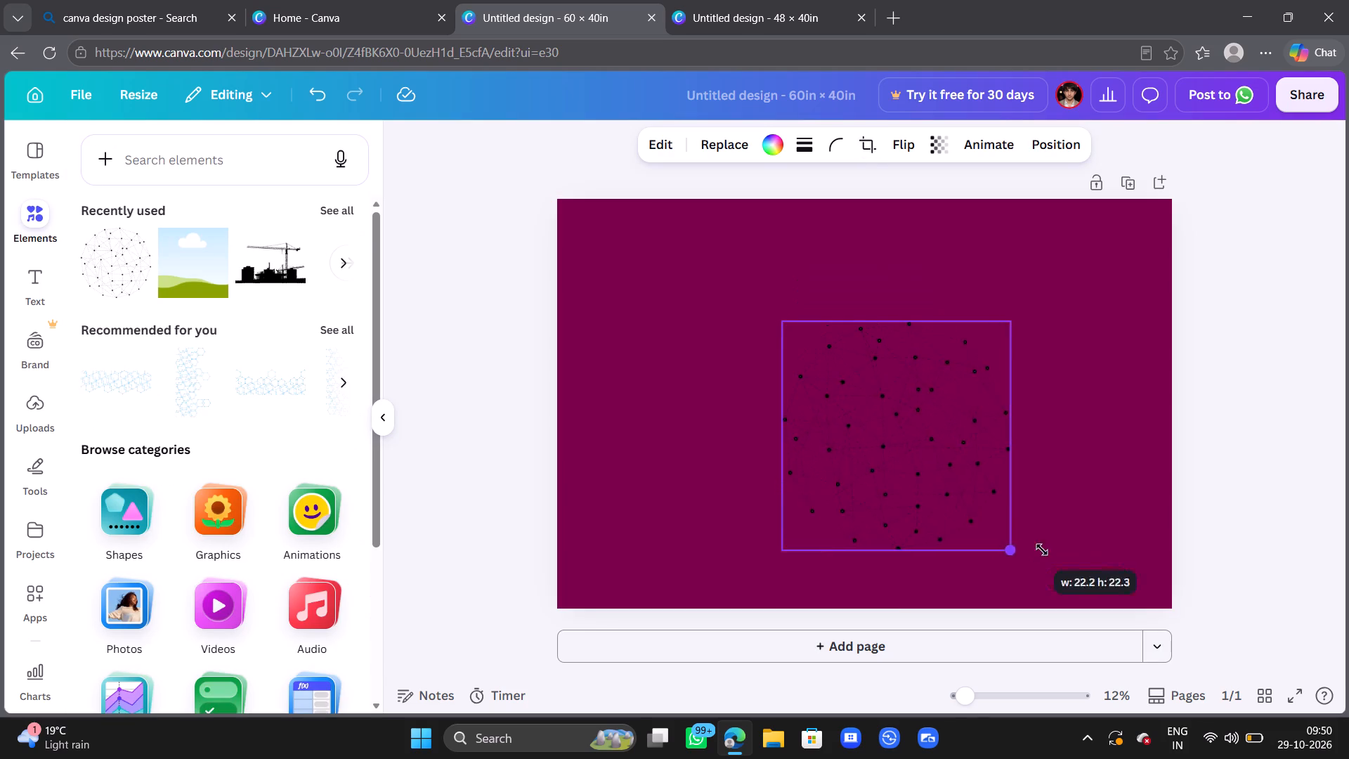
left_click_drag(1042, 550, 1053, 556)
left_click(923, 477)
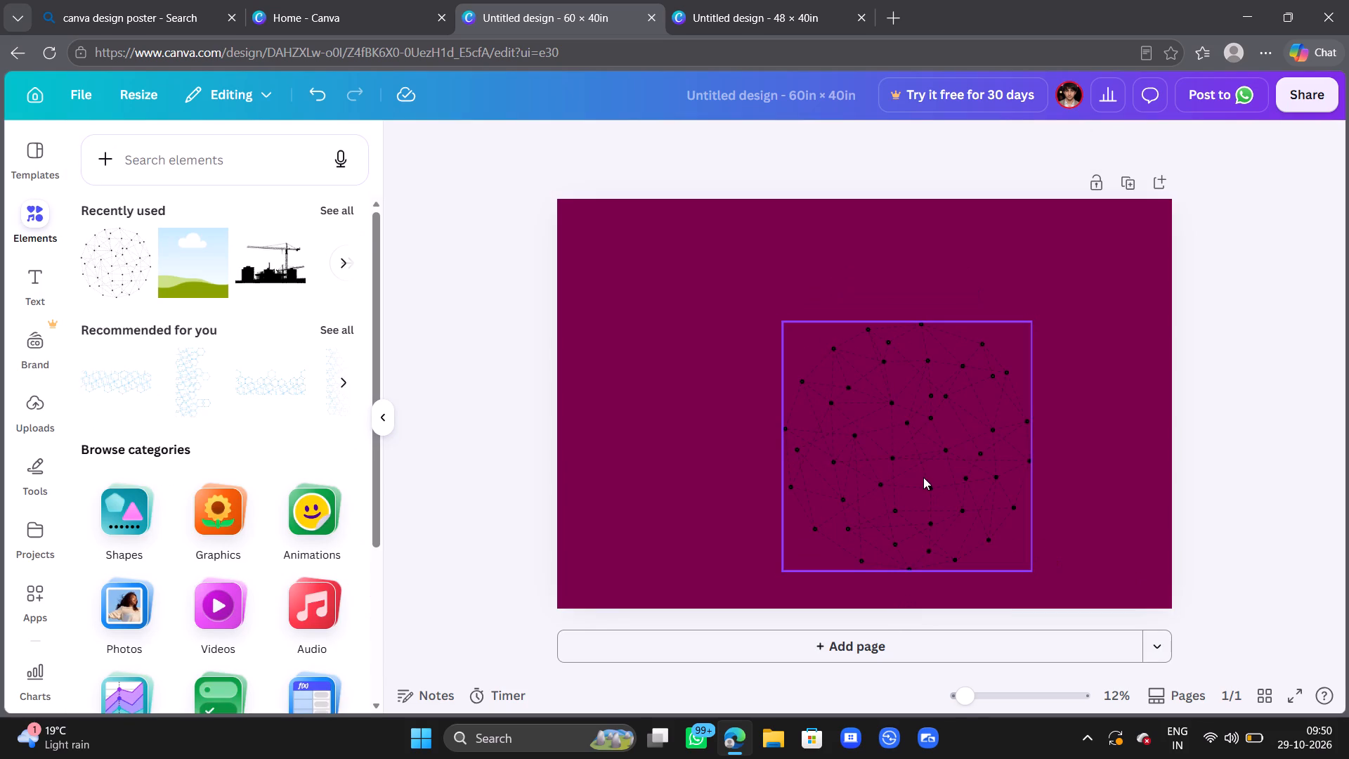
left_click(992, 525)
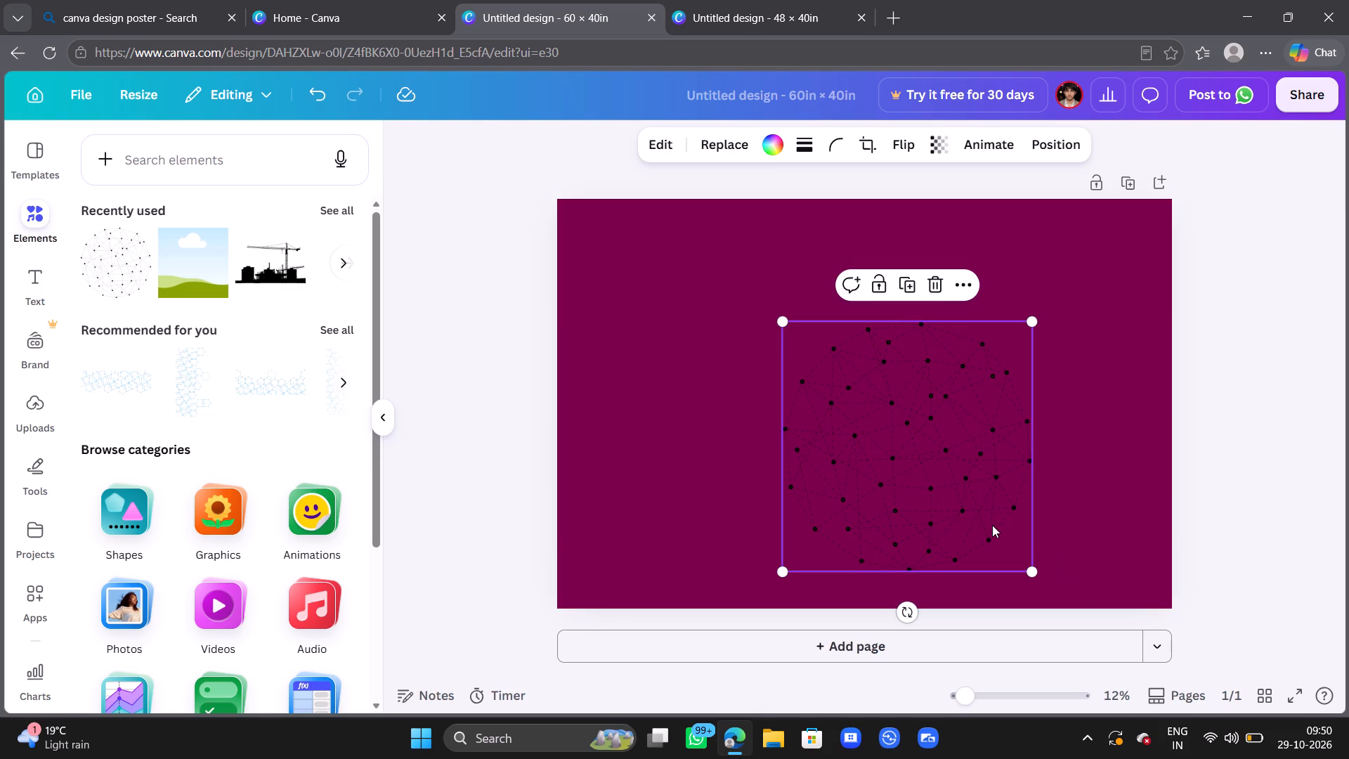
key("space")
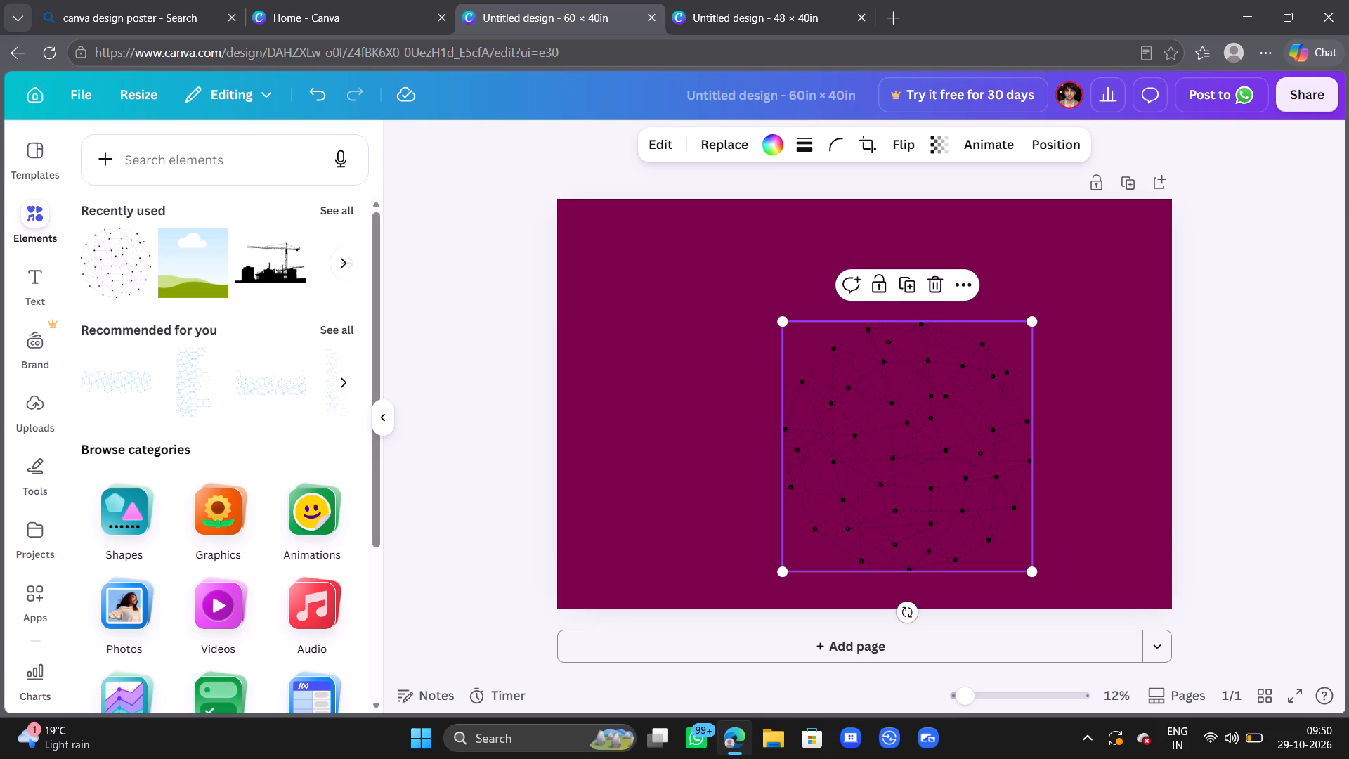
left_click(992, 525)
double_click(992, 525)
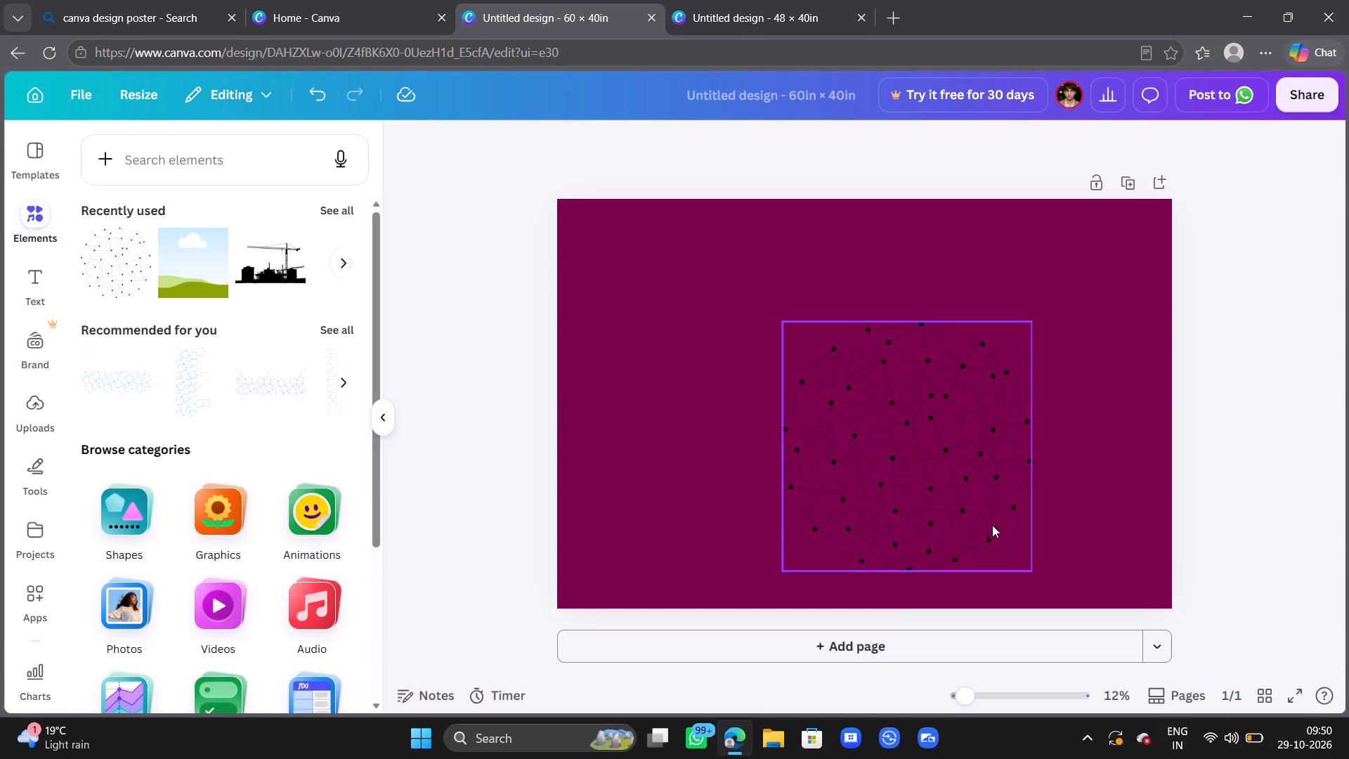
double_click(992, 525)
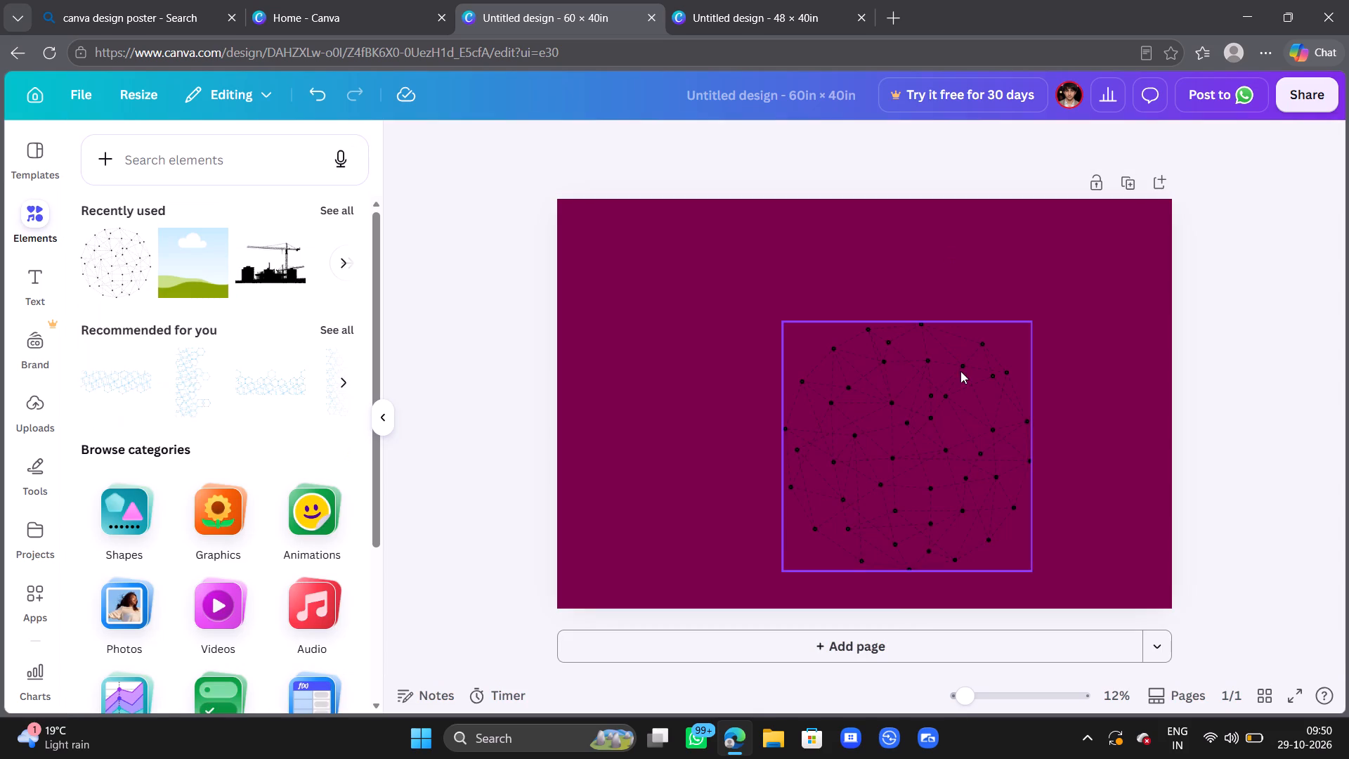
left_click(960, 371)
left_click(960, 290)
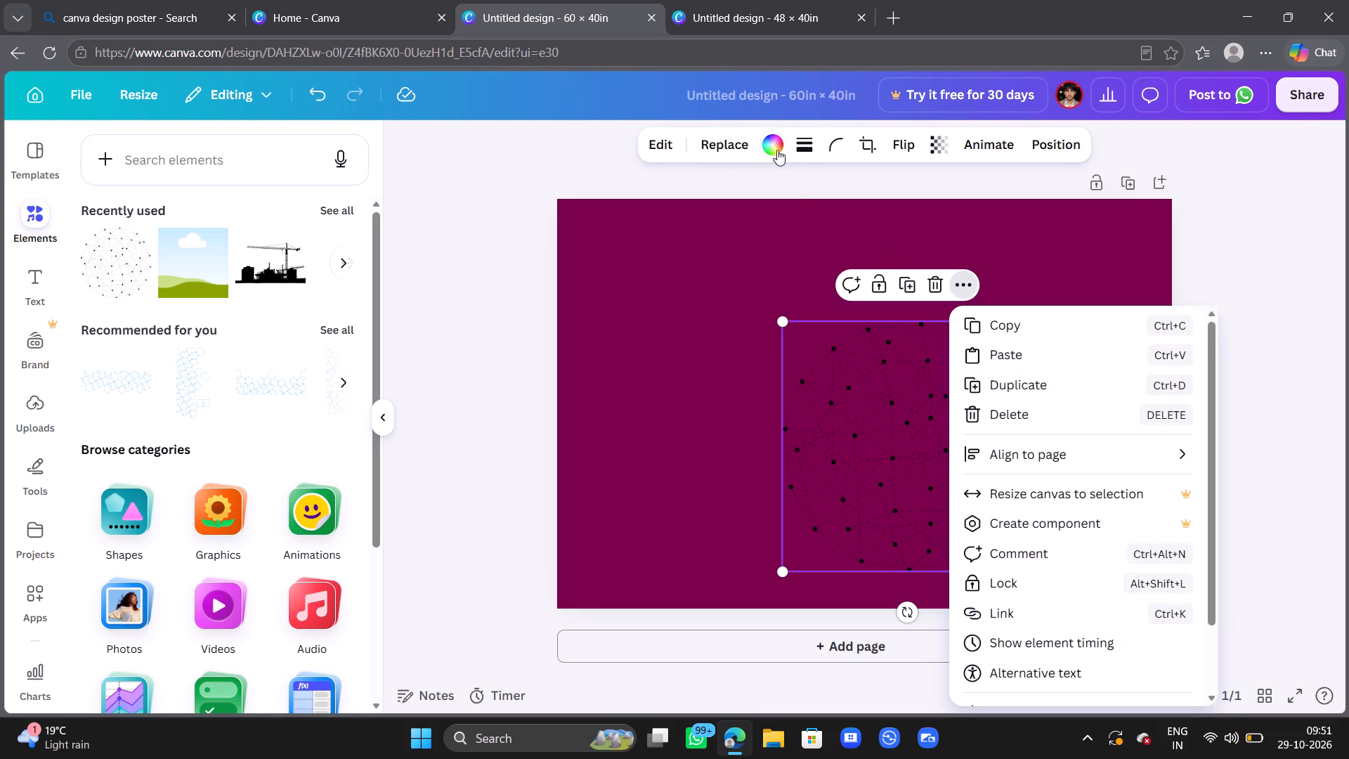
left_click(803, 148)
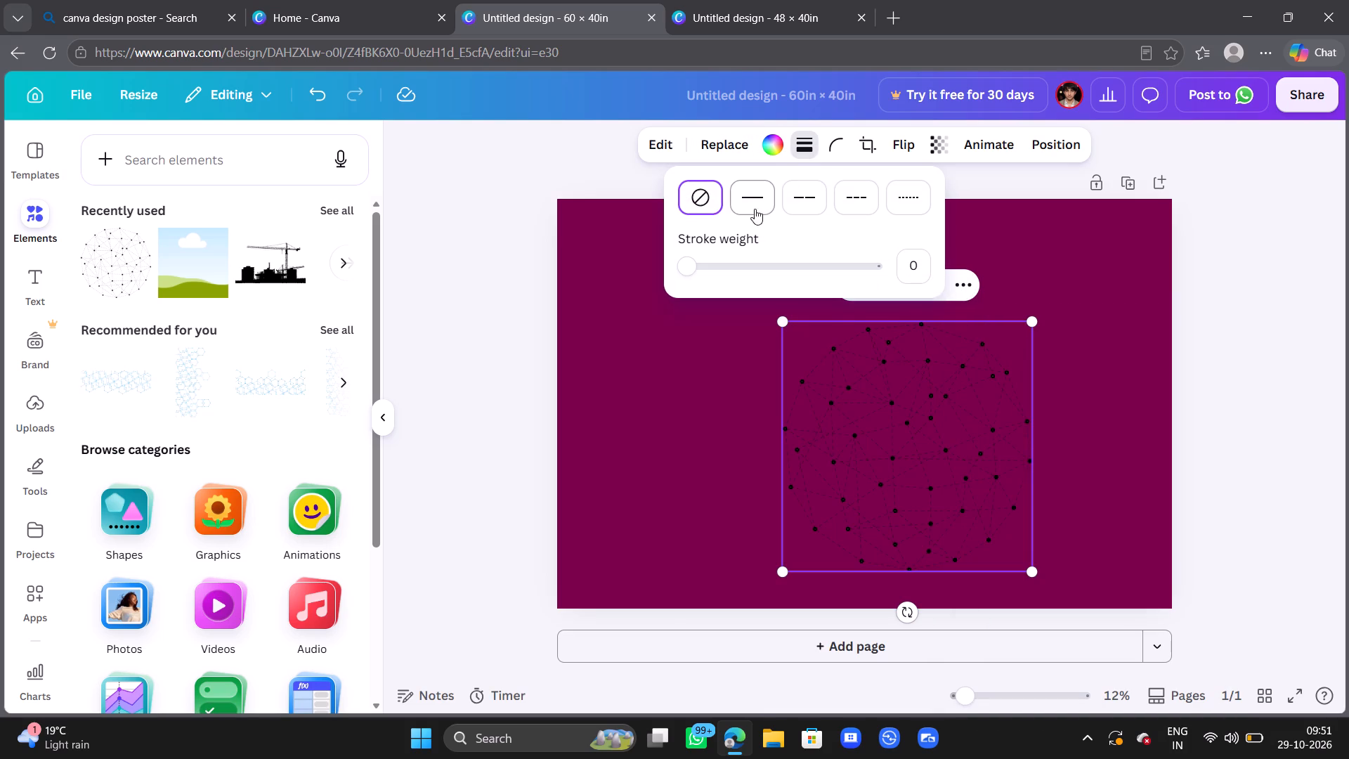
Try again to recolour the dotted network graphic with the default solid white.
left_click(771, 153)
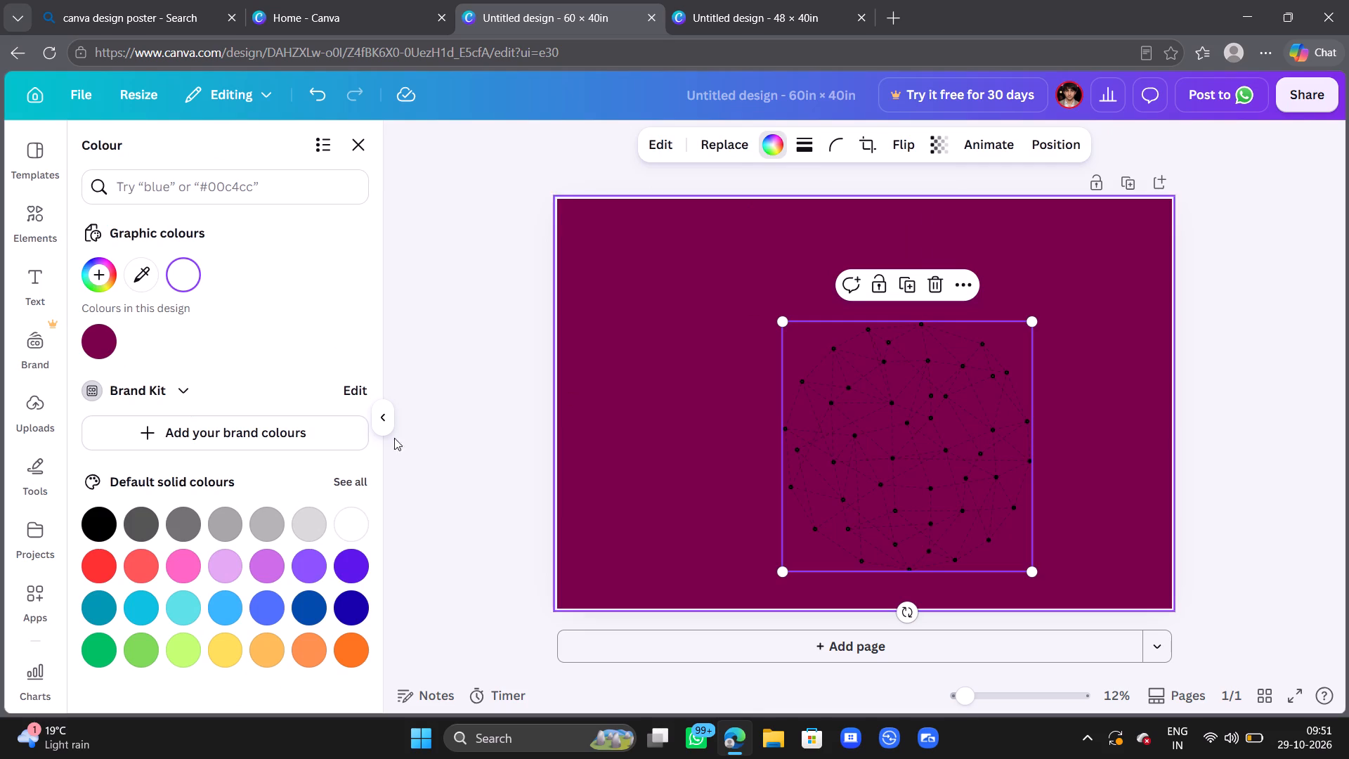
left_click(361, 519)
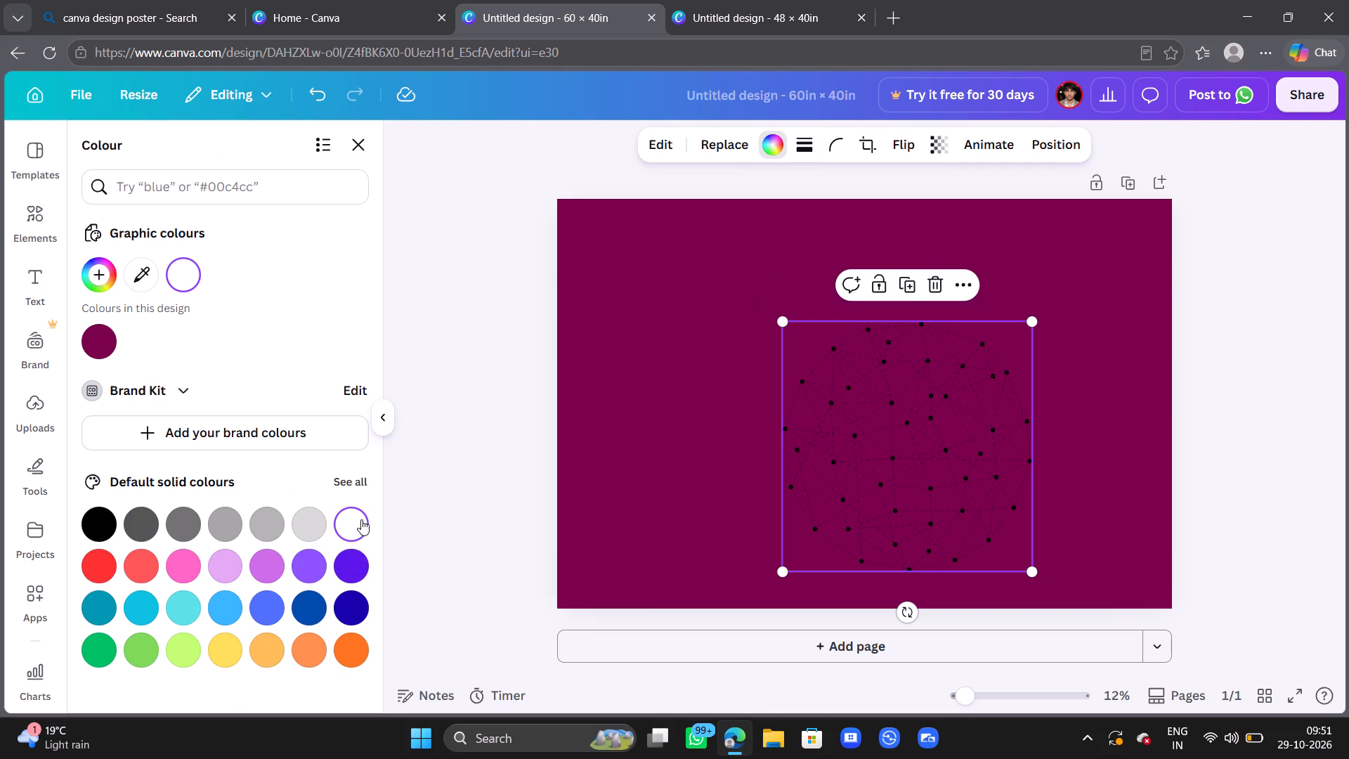
Delete the dotted network graphic from the page.
left_click(937, 288)
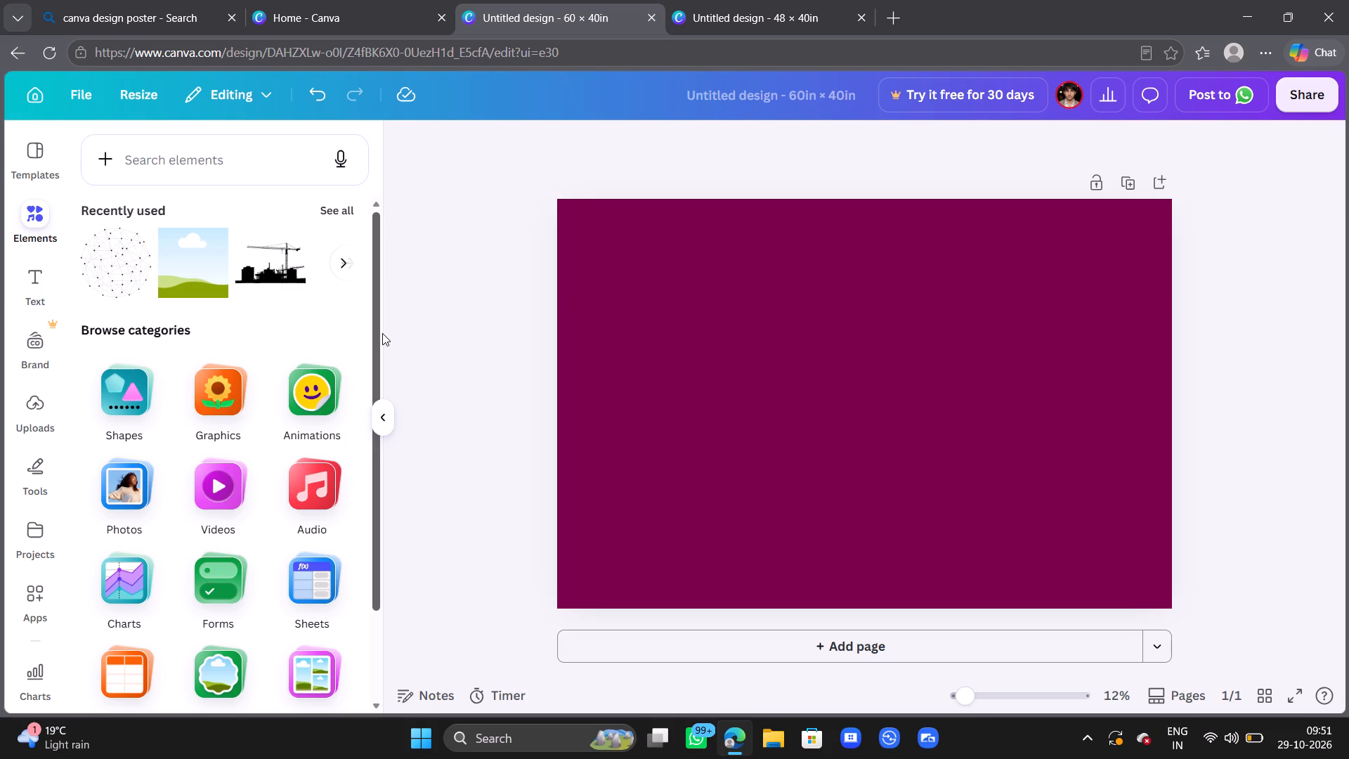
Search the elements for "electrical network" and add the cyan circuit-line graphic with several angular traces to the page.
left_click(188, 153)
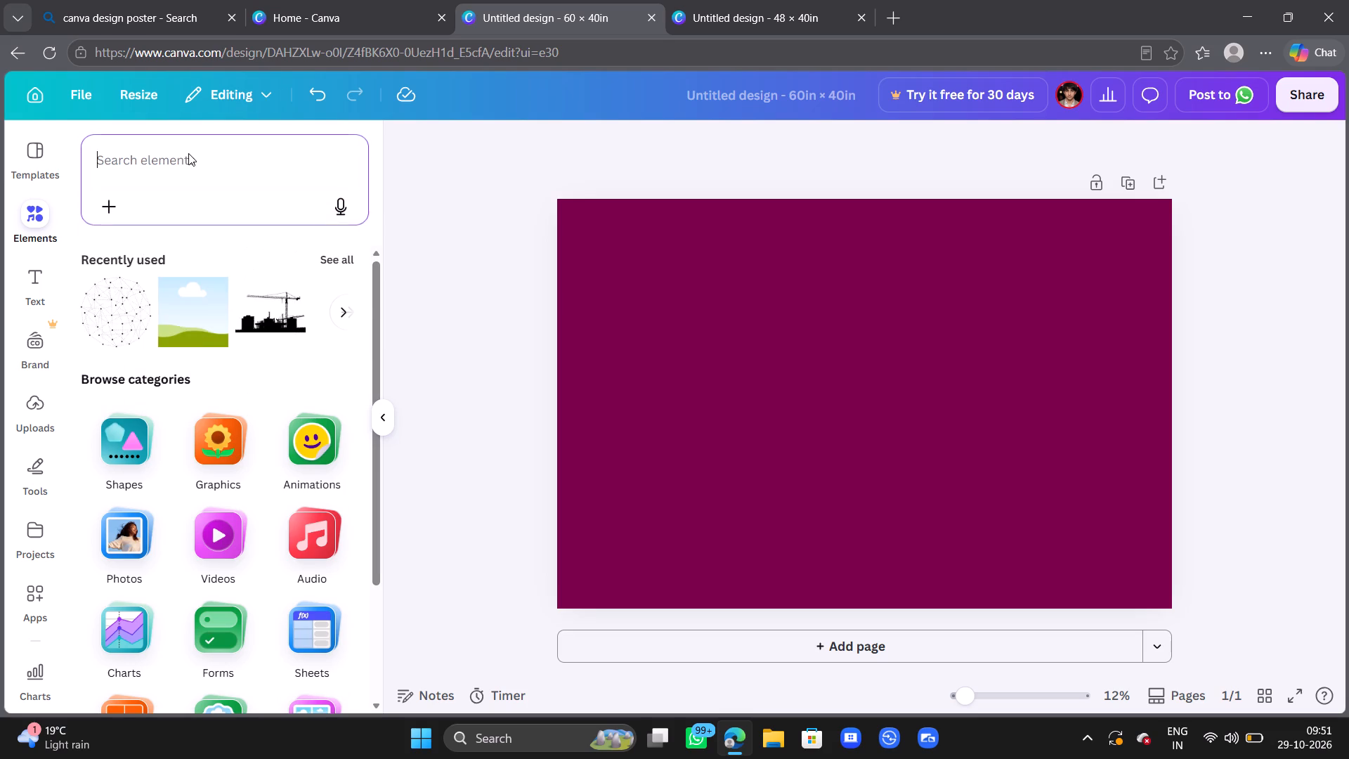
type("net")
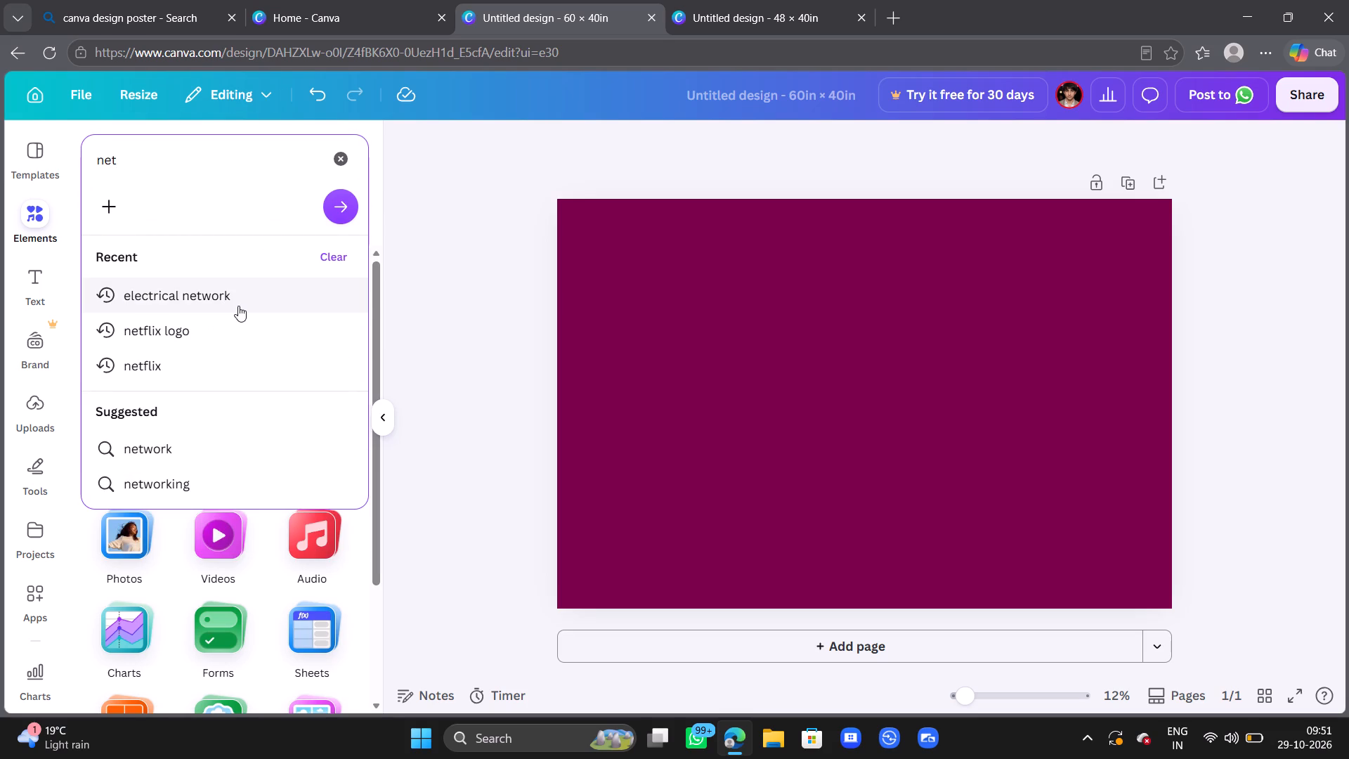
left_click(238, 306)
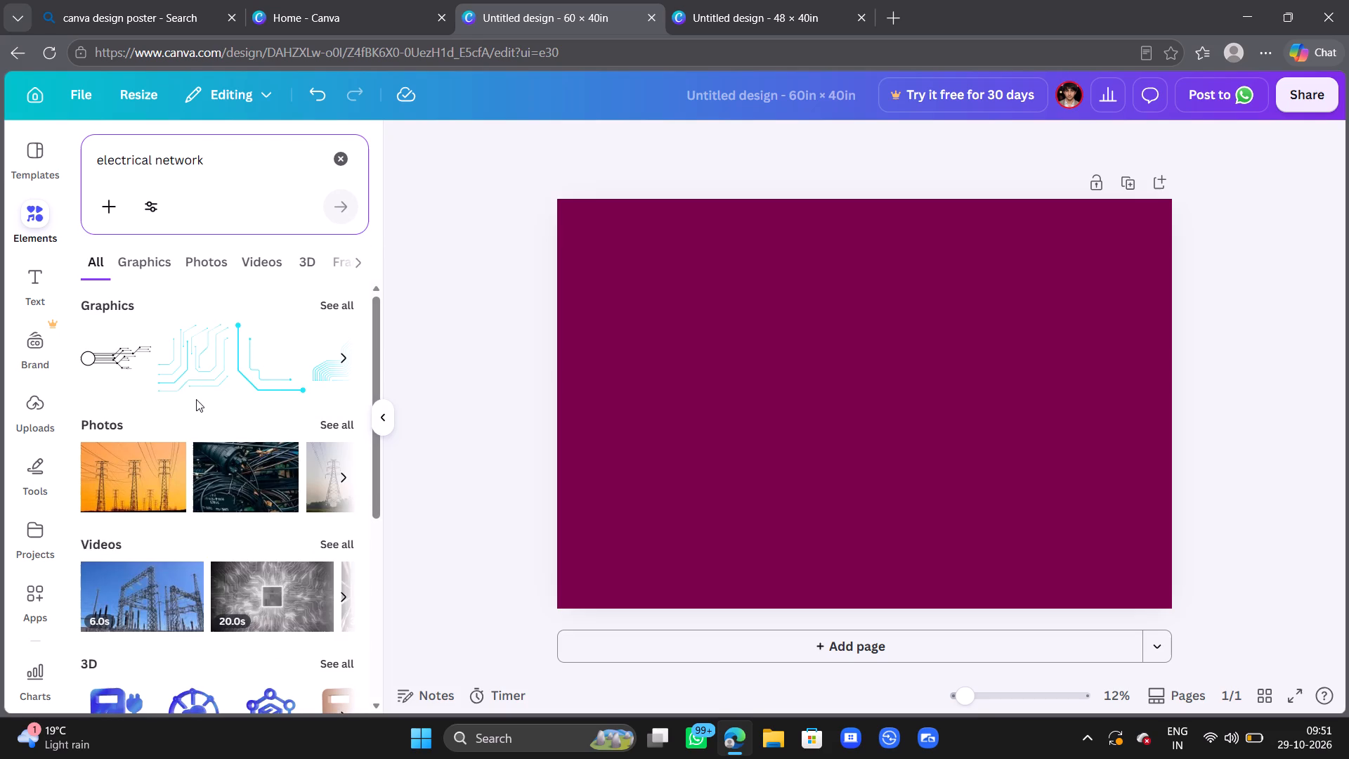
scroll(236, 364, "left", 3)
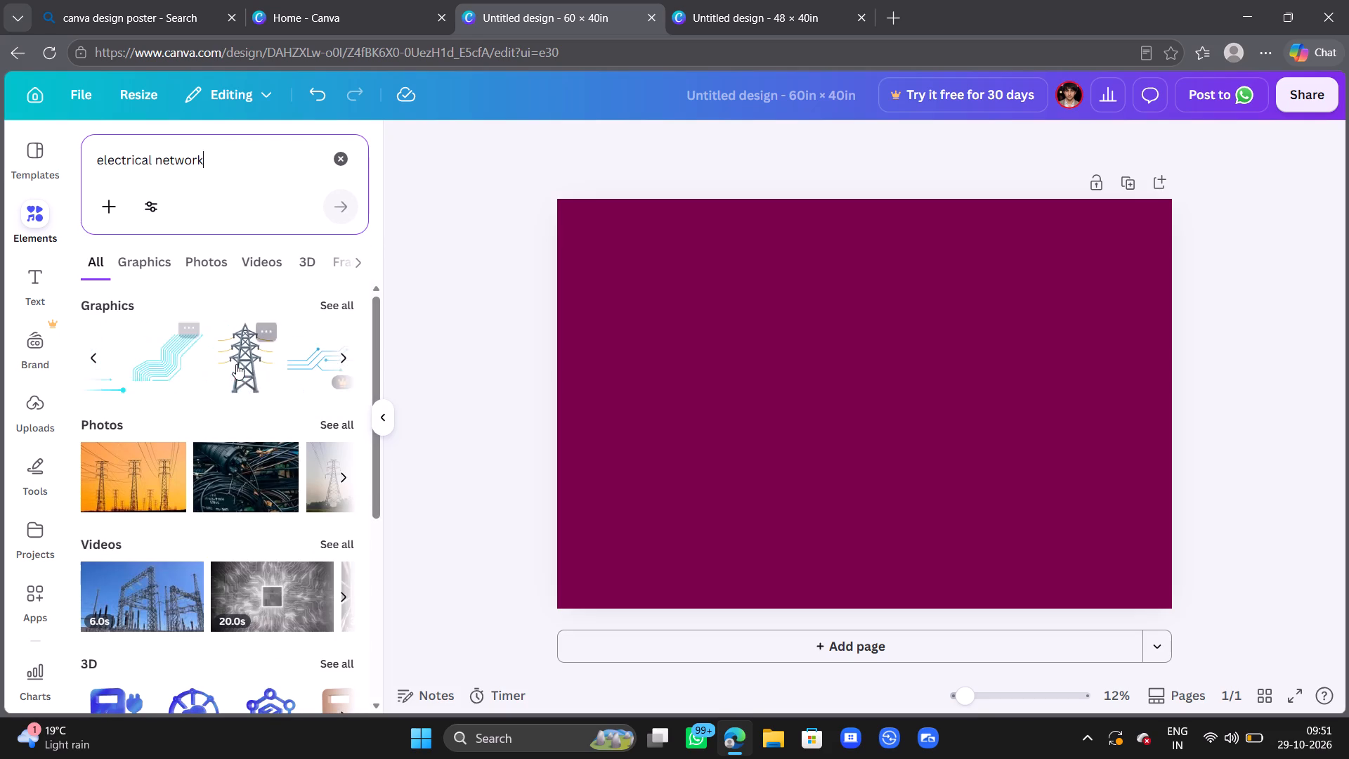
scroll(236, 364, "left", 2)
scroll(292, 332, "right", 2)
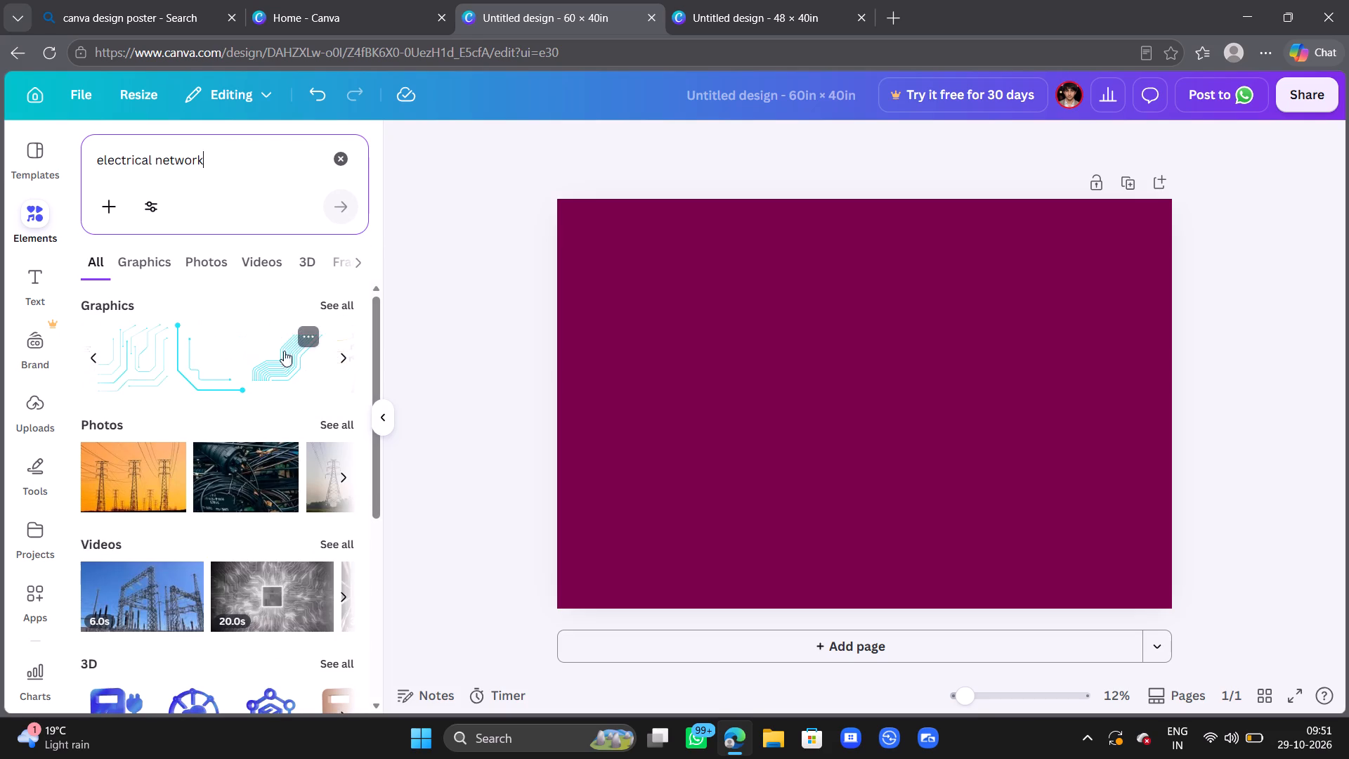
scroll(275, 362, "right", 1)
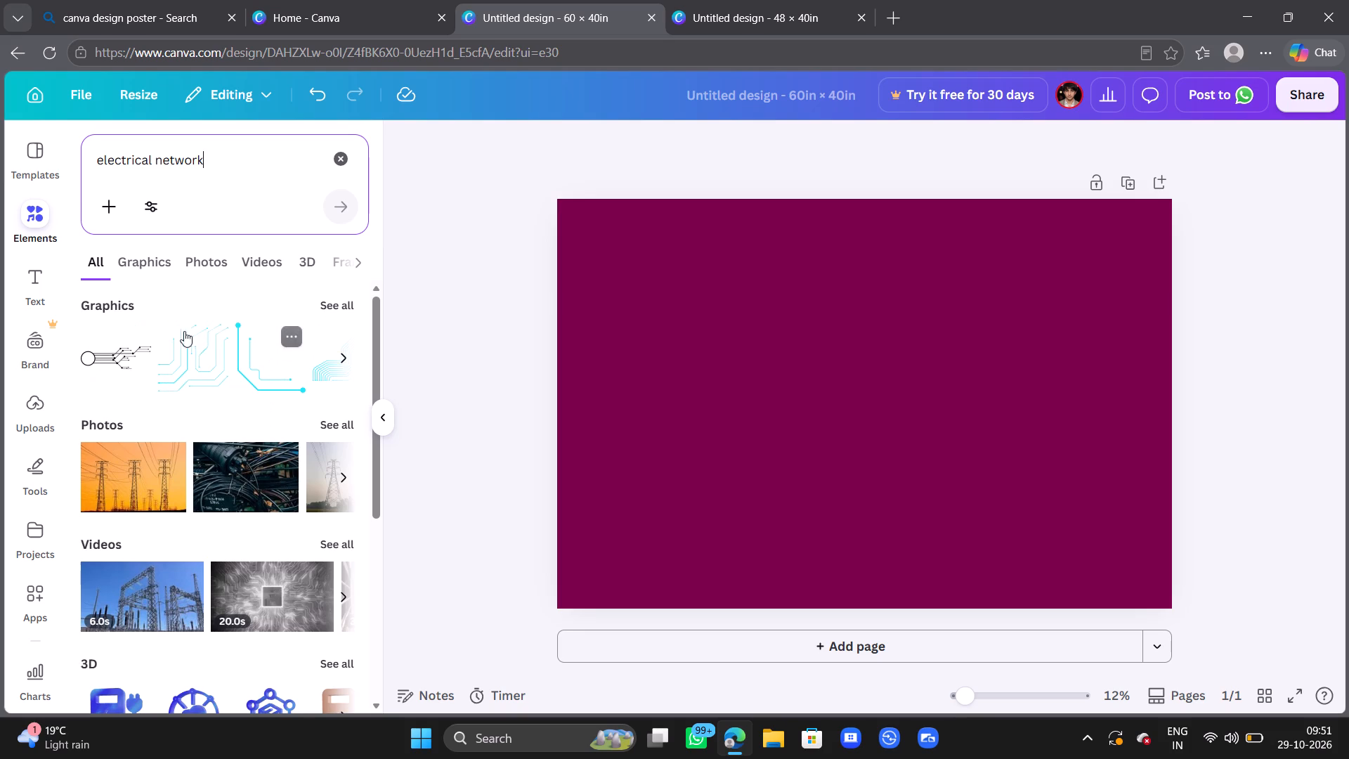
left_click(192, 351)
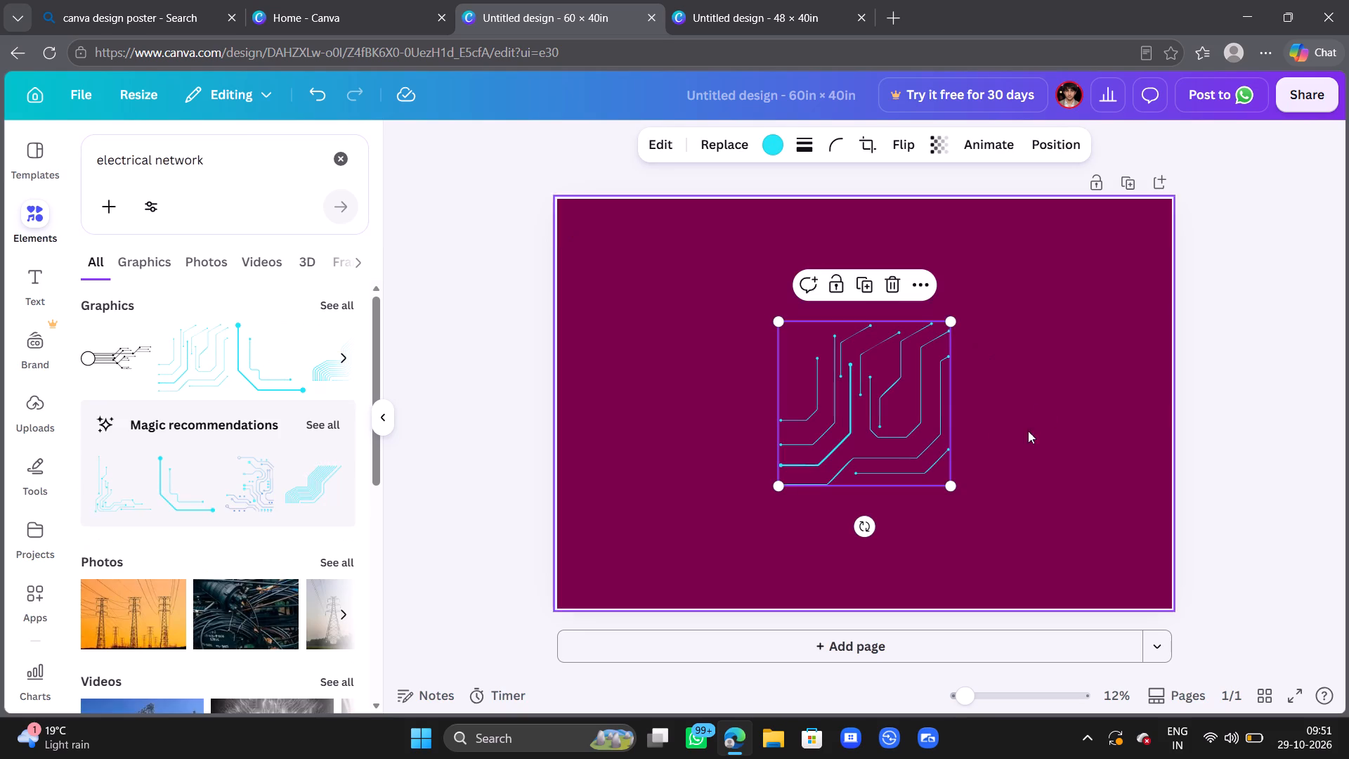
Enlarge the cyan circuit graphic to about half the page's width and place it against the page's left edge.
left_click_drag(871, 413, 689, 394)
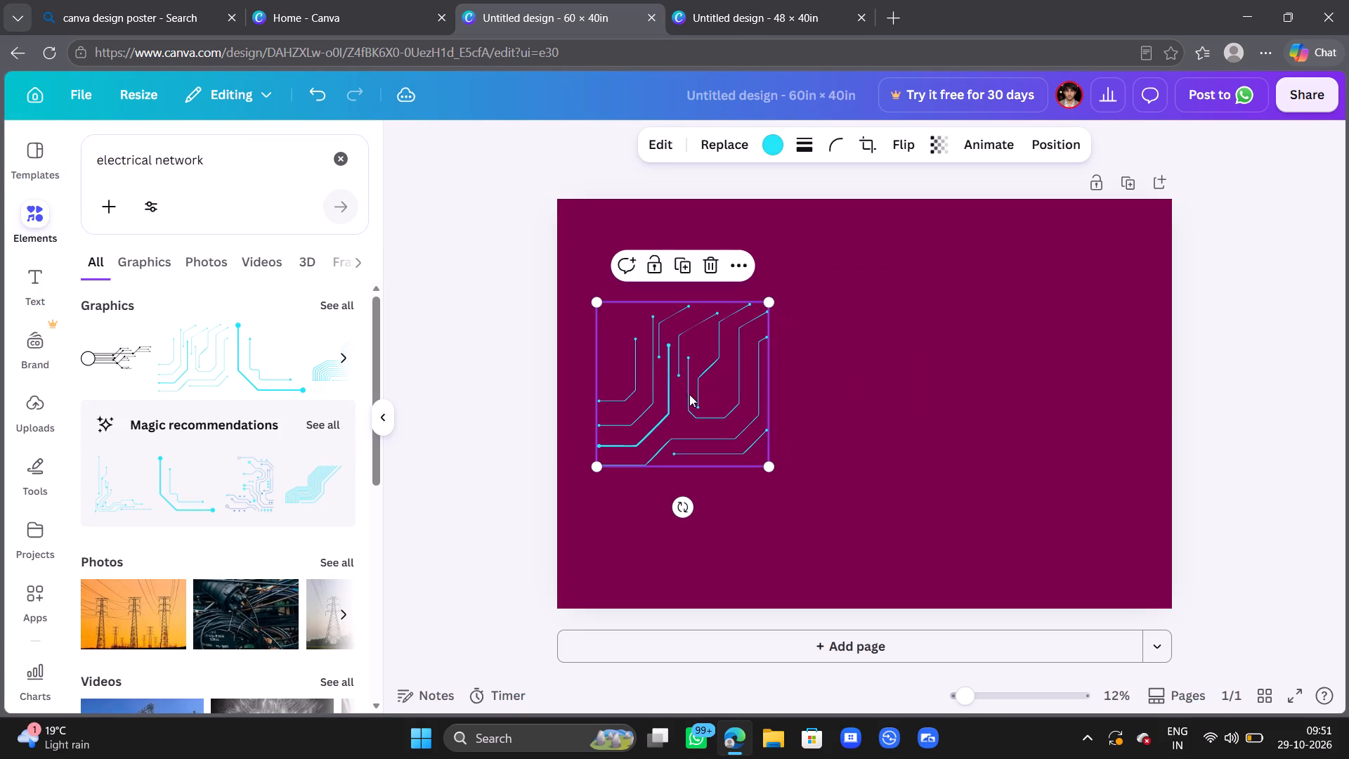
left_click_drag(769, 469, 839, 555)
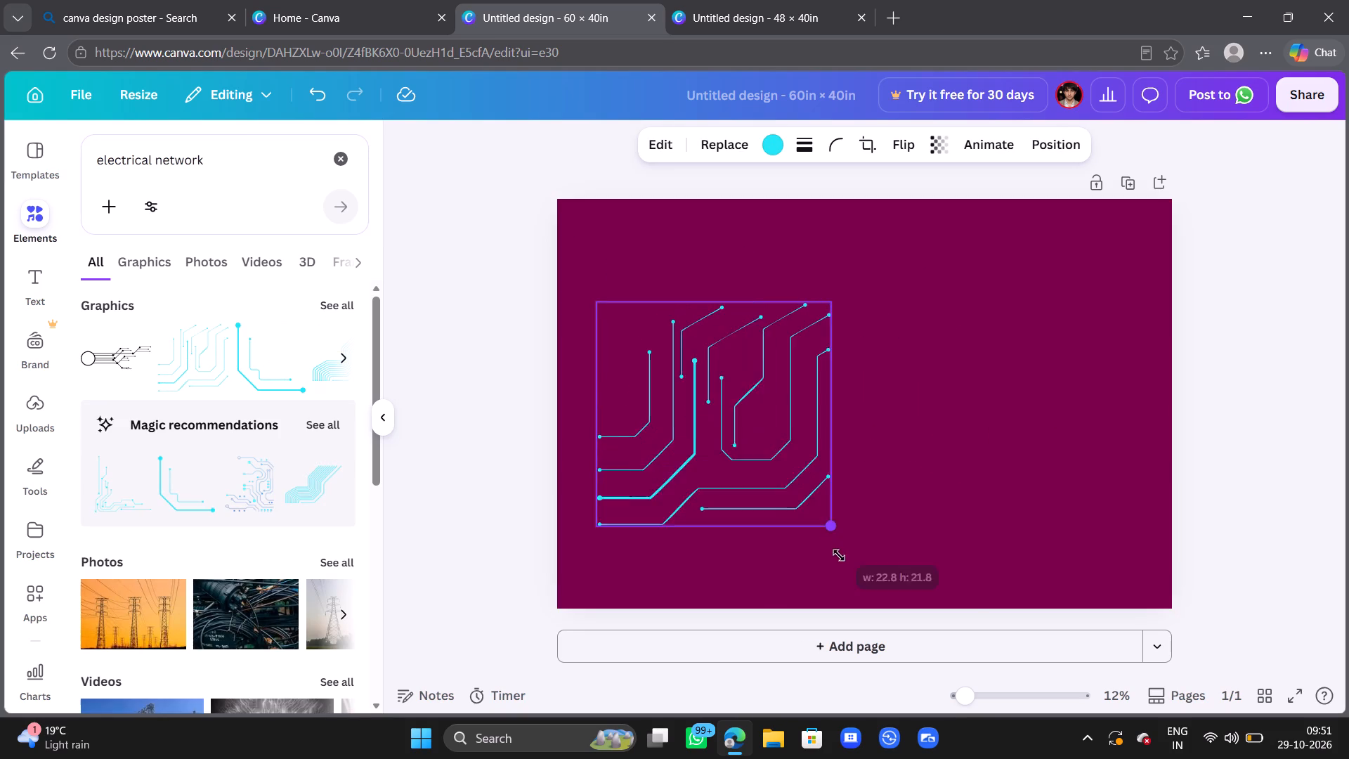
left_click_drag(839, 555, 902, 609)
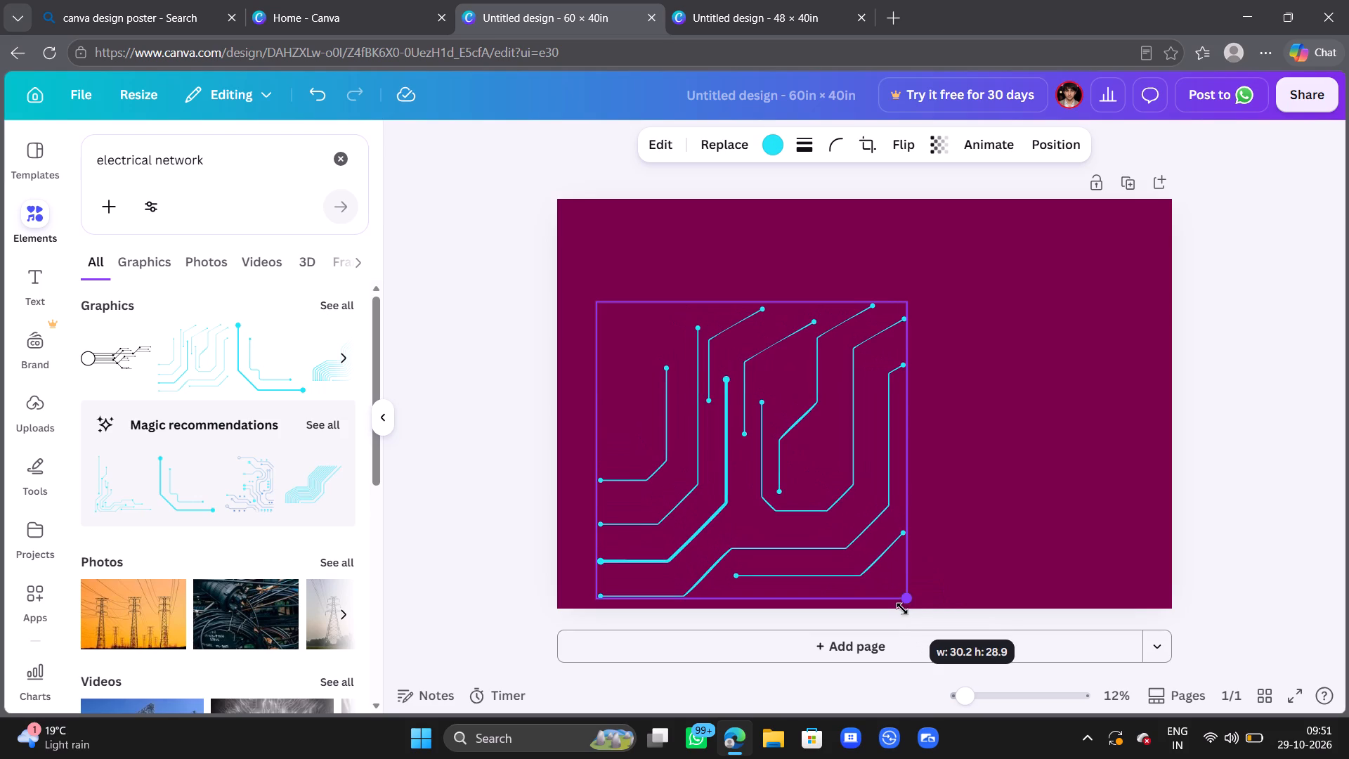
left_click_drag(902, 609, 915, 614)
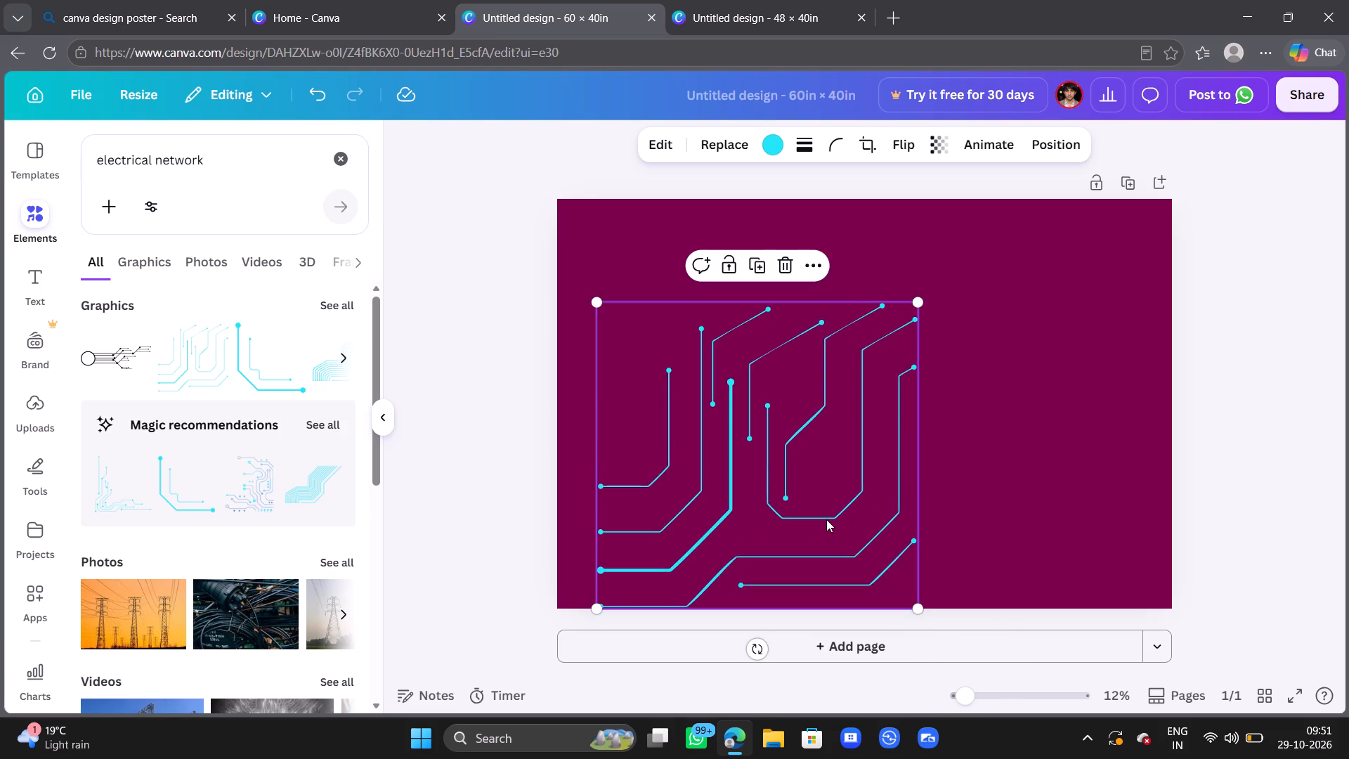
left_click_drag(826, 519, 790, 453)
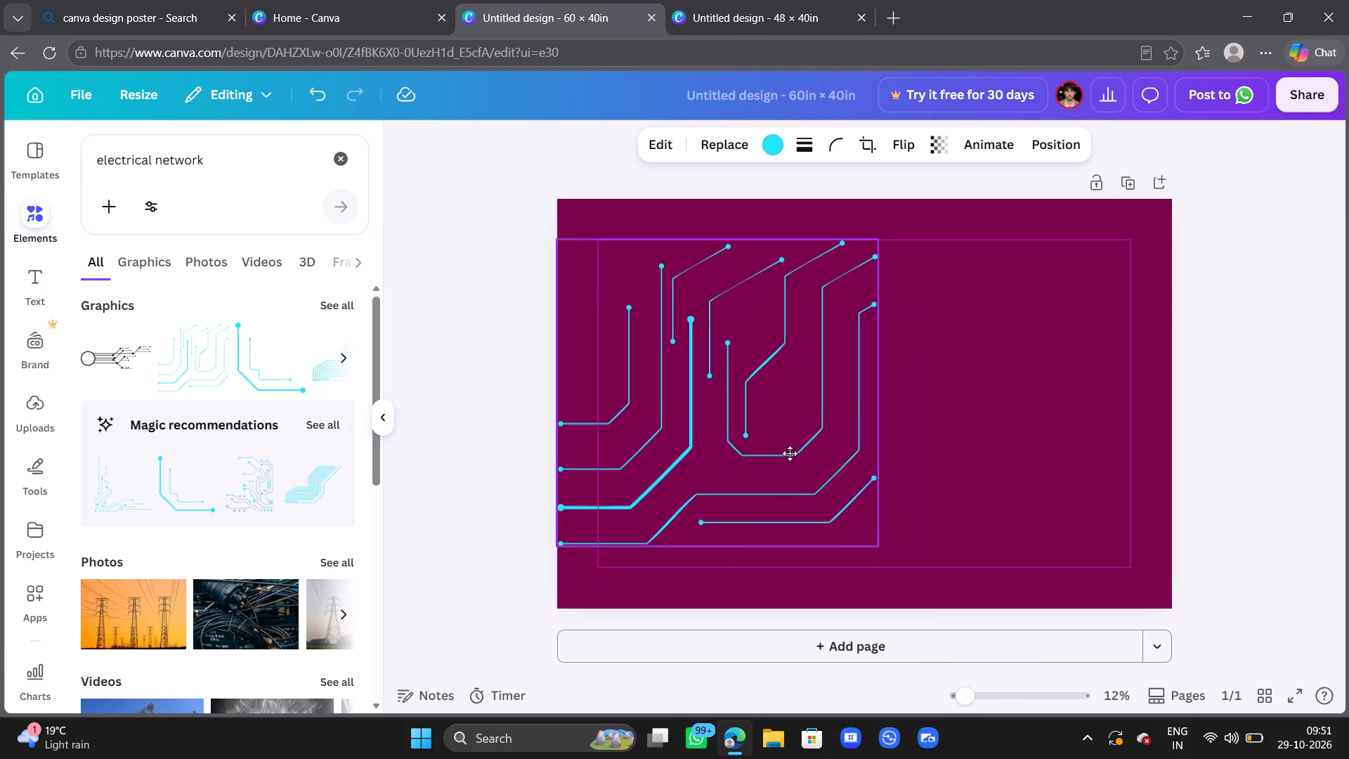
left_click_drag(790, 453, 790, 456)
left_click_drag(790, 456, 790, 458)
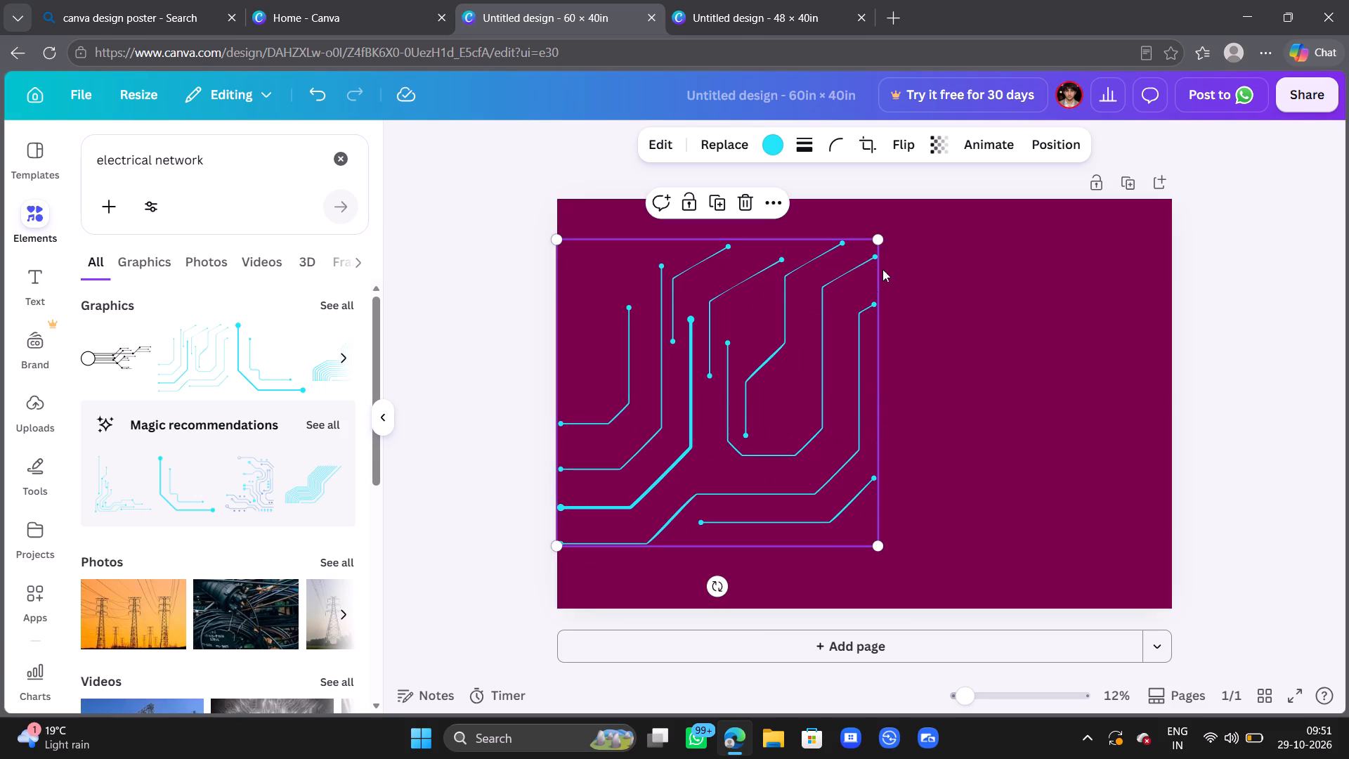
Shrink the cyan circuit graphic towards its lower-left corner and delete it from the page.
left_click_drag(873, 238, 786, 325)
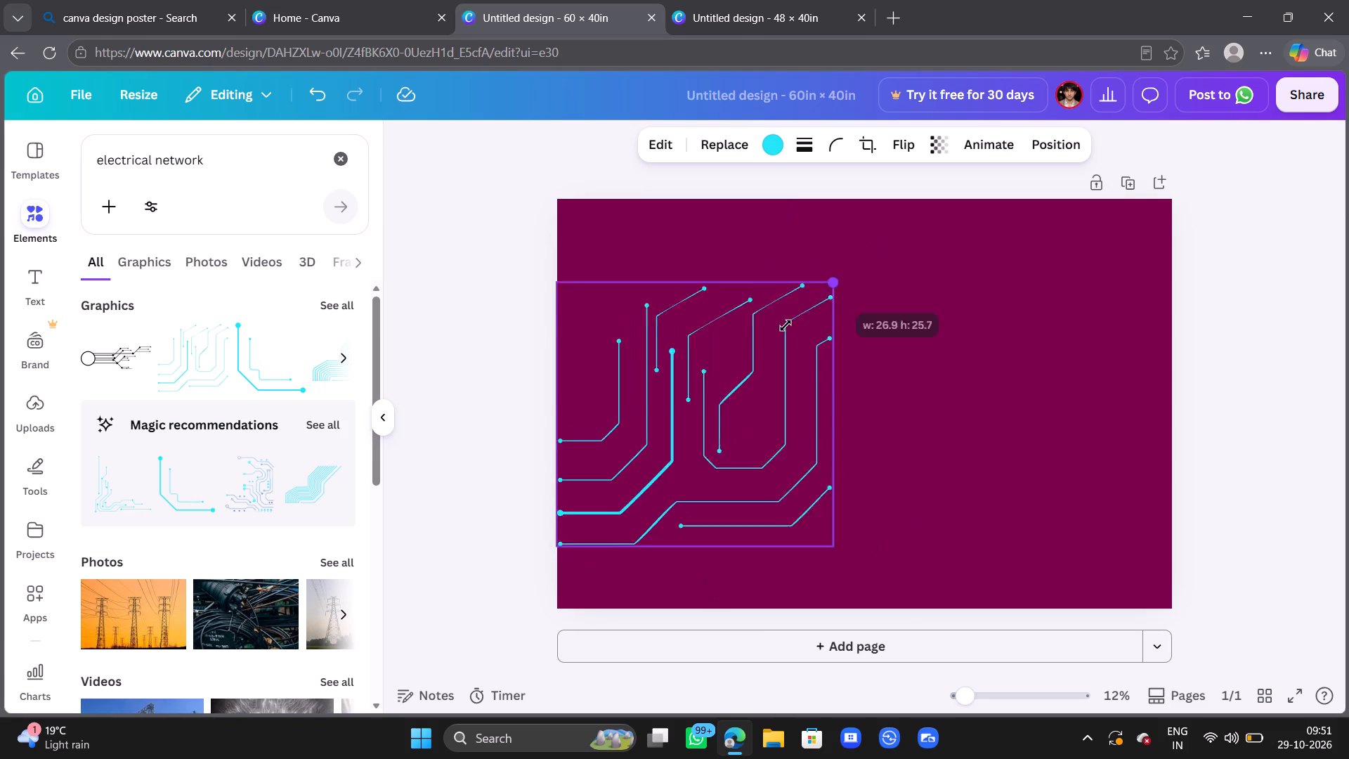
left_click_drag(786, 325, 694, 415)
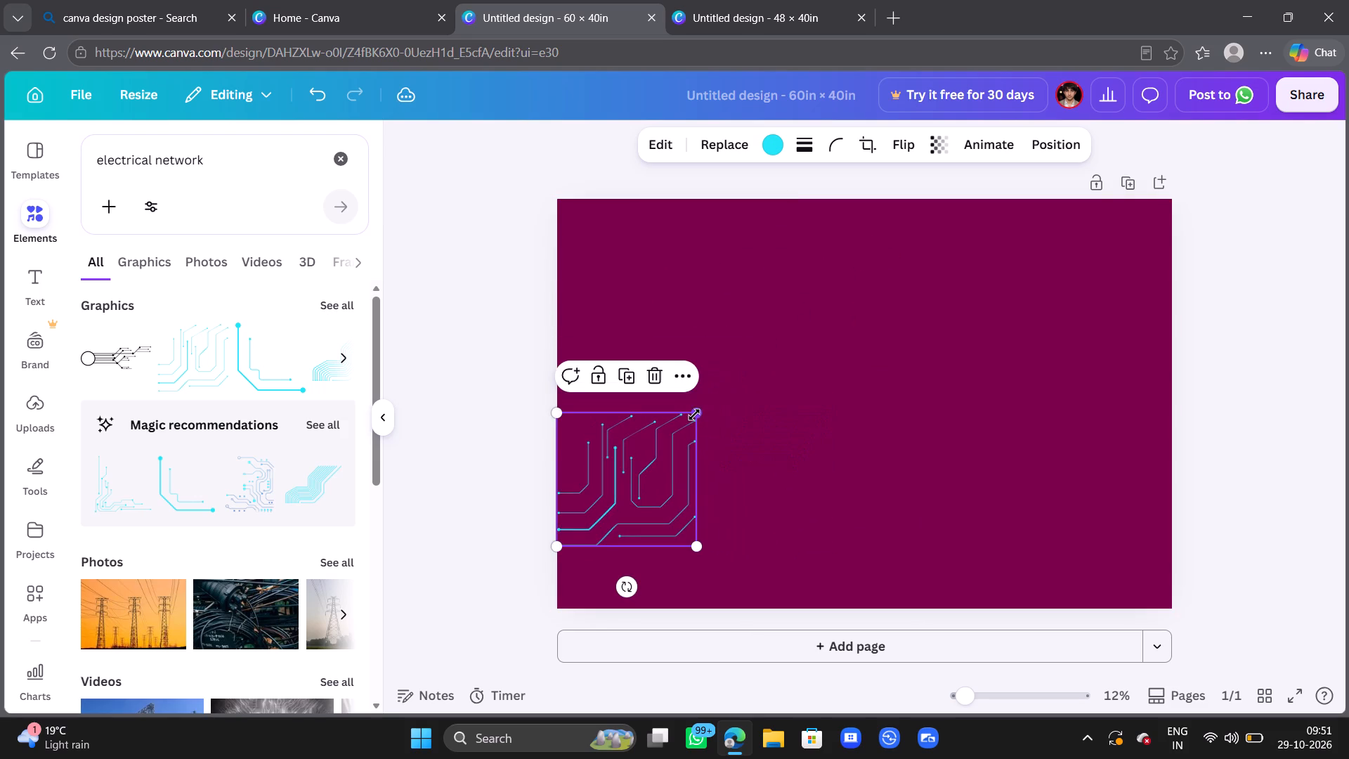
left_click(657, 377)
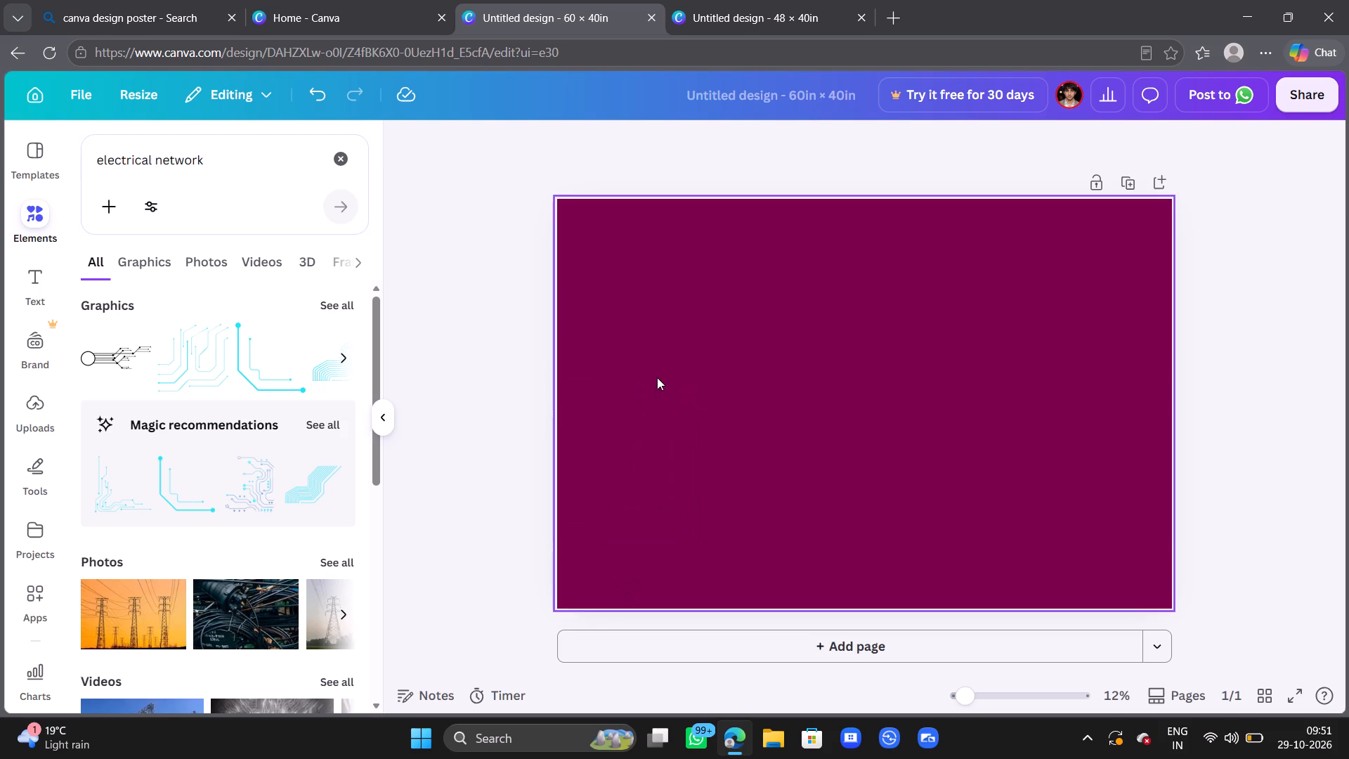
Search the elements for "diyas diwali" and add the graphic of a lit diya on a rangoli with marigolds to the page.
left_click(254, 157)
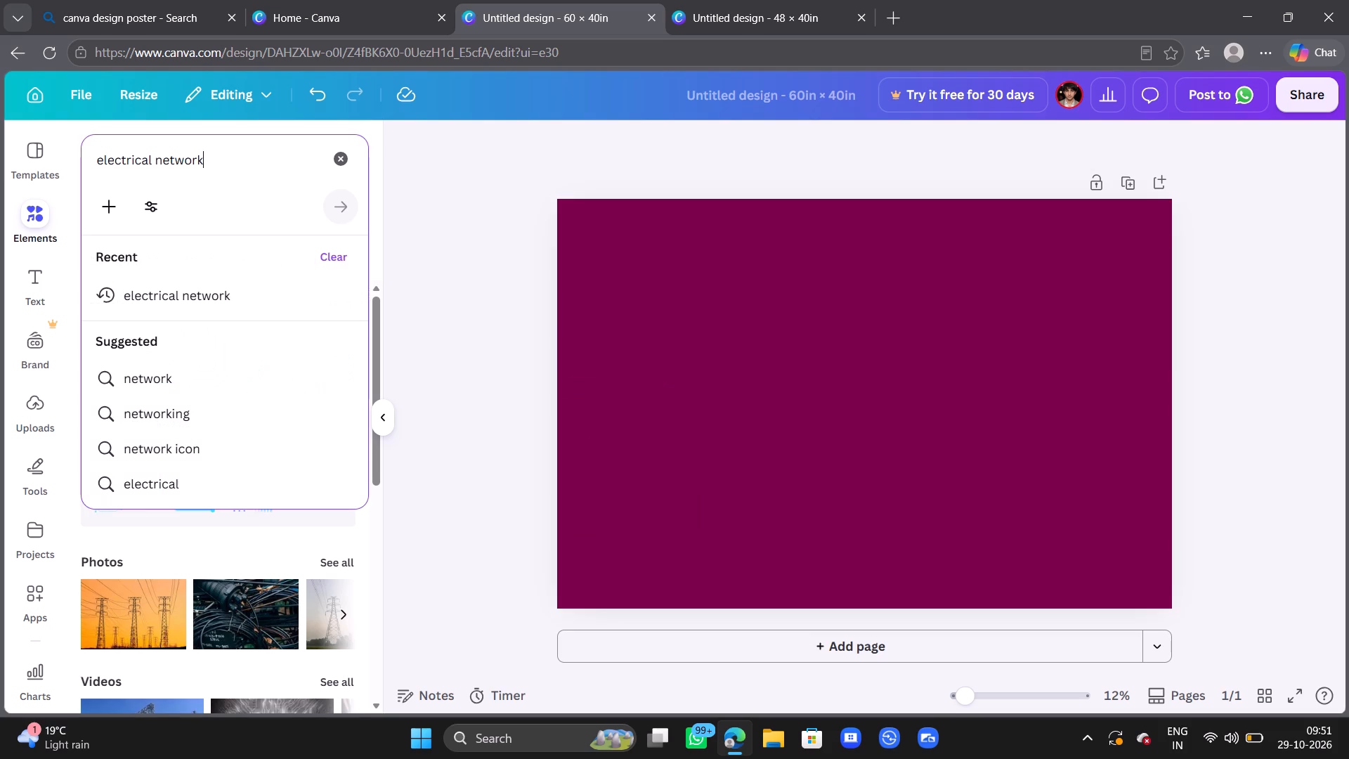
key("BackSpace")
key("BackSpace")
key("BackSpace")
key("BackSpace")
key("BackSpace")
key("BackSpace")
key("BackSpace")
key("BackSpace")
key("BackSpace")
key("BackSpace")
key("BackSpace")
key("BackSpace")
key("BackSpace")
key("BackSpace")
key("BackSpace")
key("BackSpace")
key("BackSpace")
key("BackSpace")
key("BackSpace")
key("BackSpace")
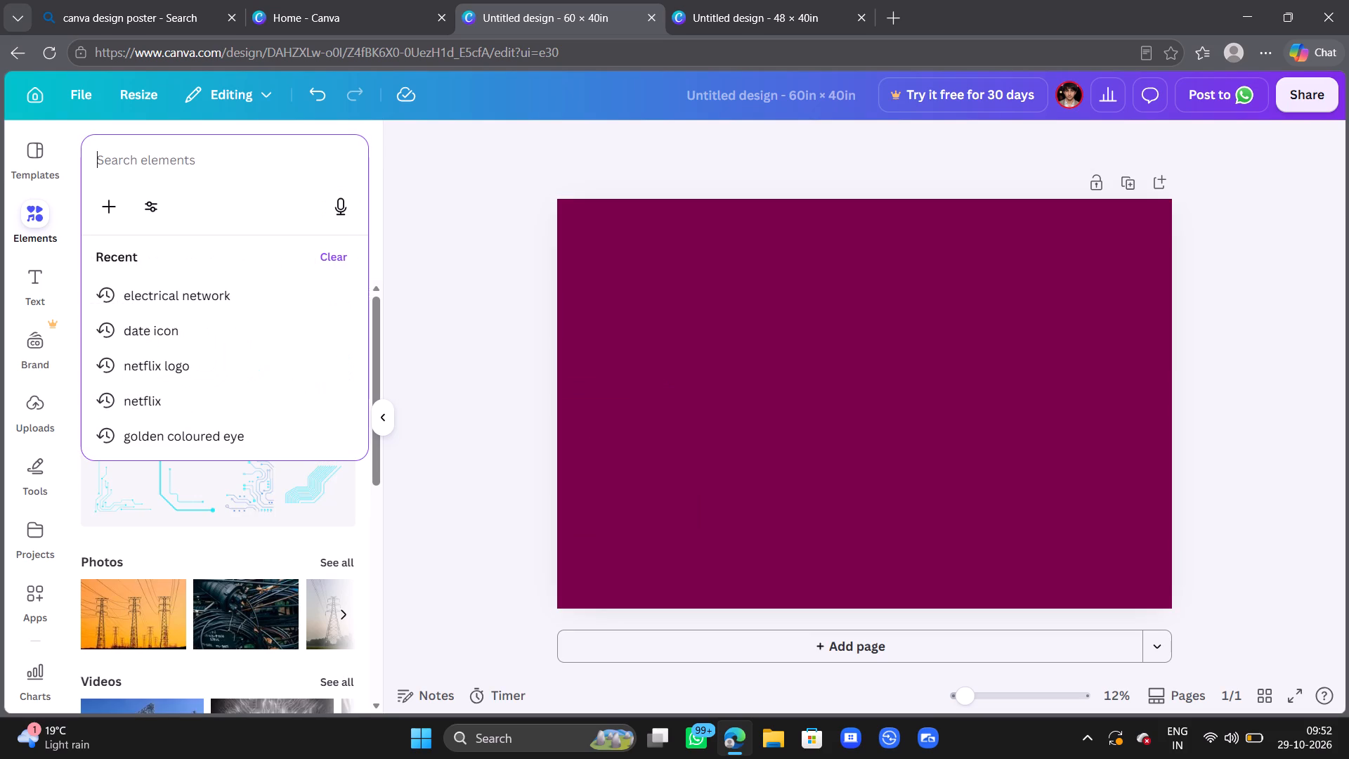
key("BackSpace")
key("BackSpace")
key("BackSpace")
key("BackSpace")
key("BackSpace")
type("diya")
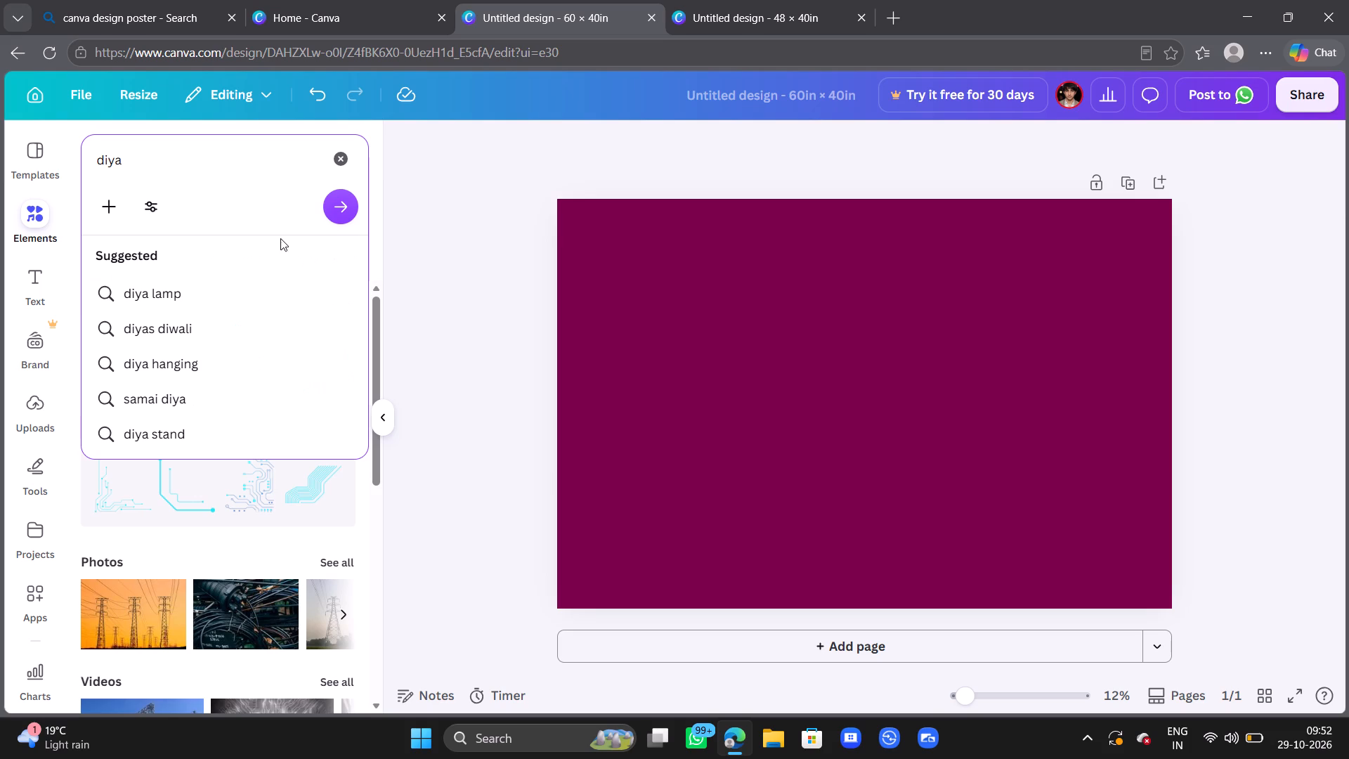
left_click(209, 318)
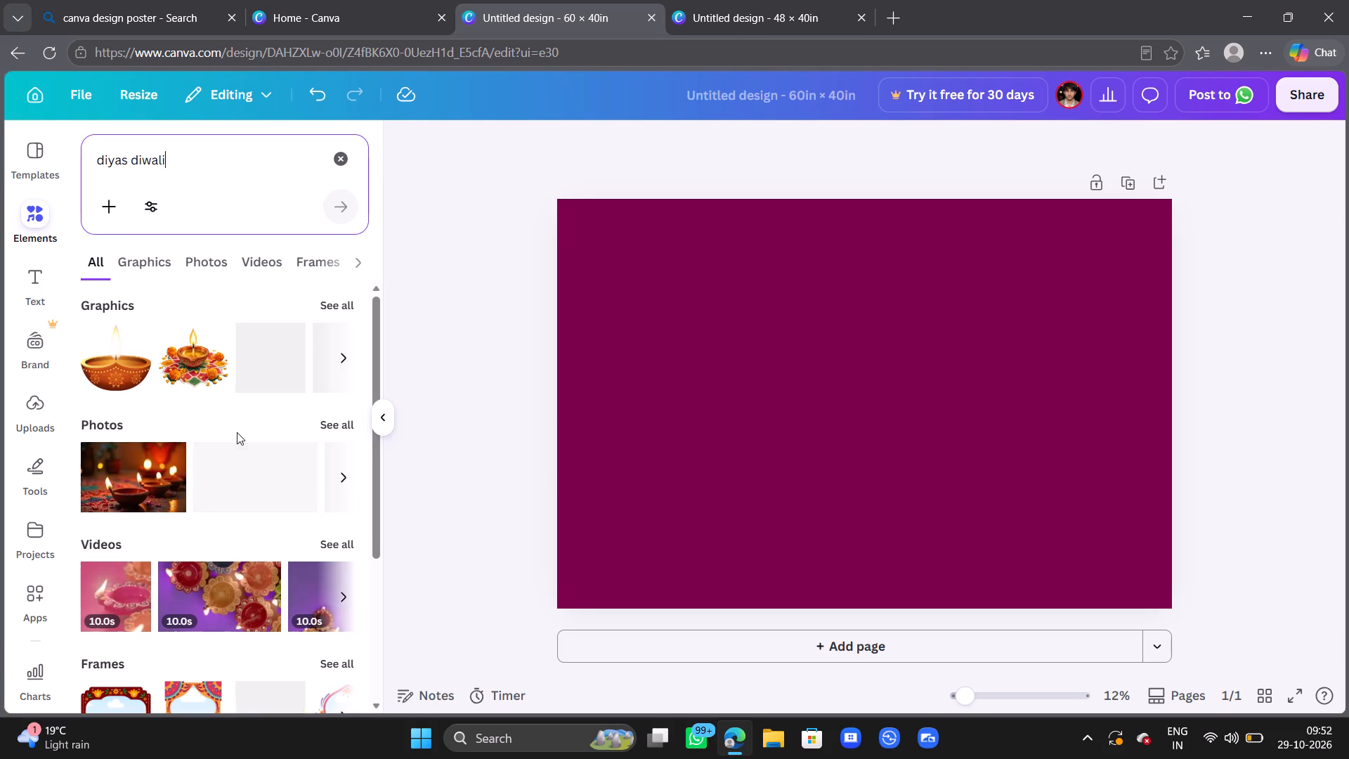
left_click(193, 358)
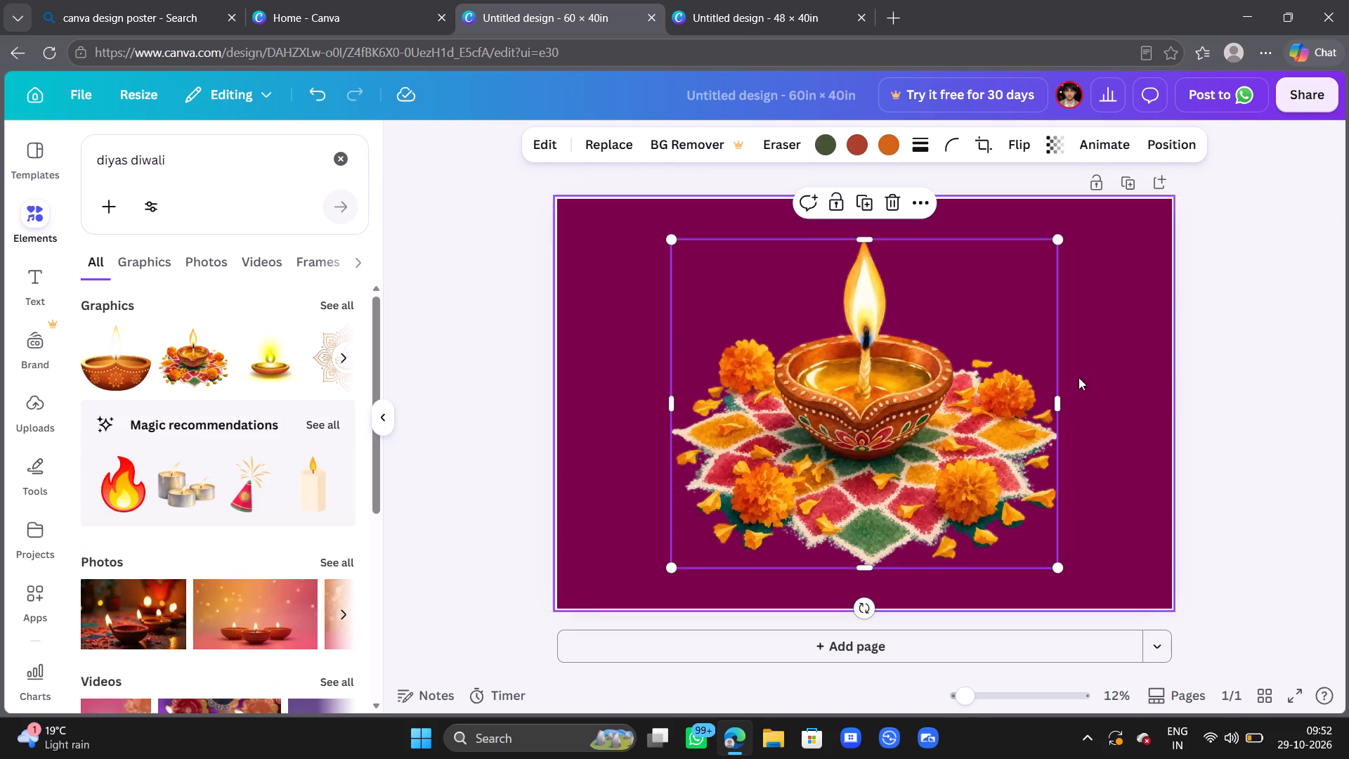
left_click(1057, 241)
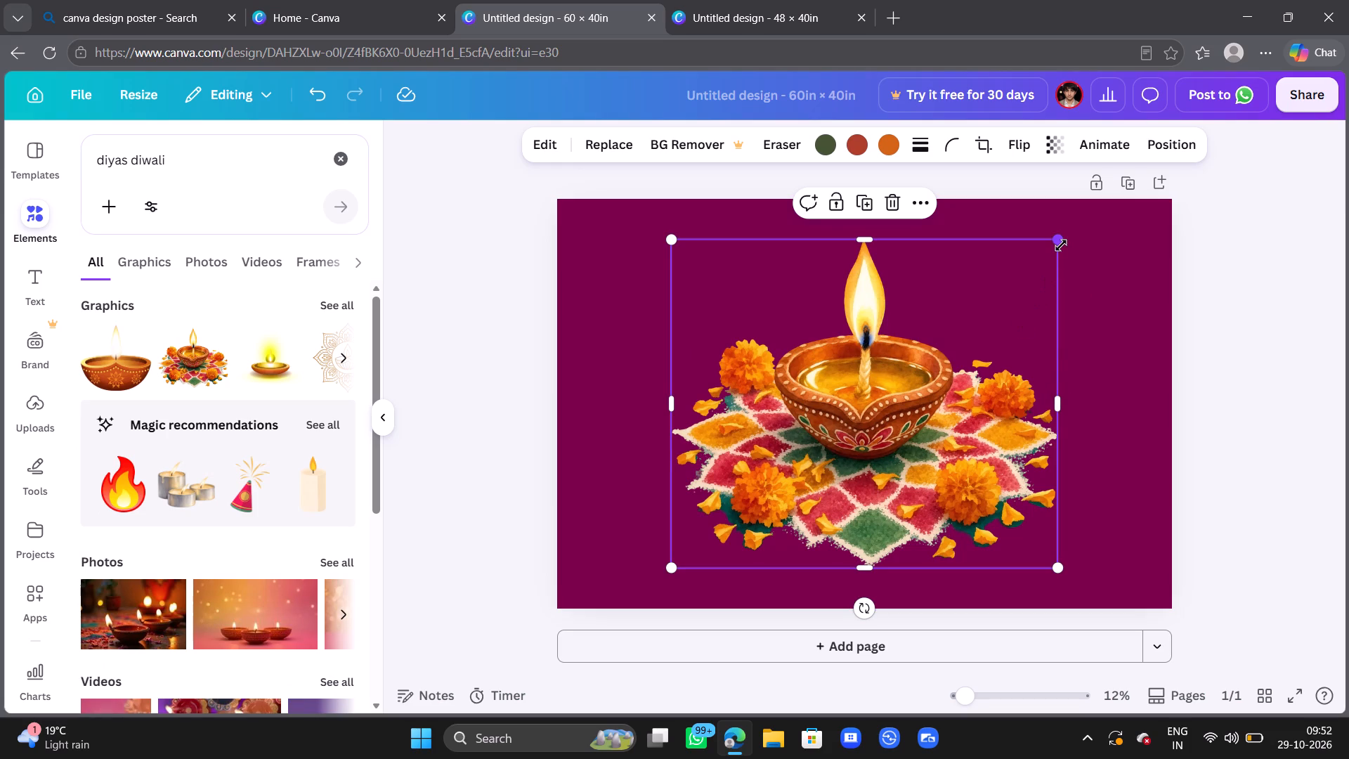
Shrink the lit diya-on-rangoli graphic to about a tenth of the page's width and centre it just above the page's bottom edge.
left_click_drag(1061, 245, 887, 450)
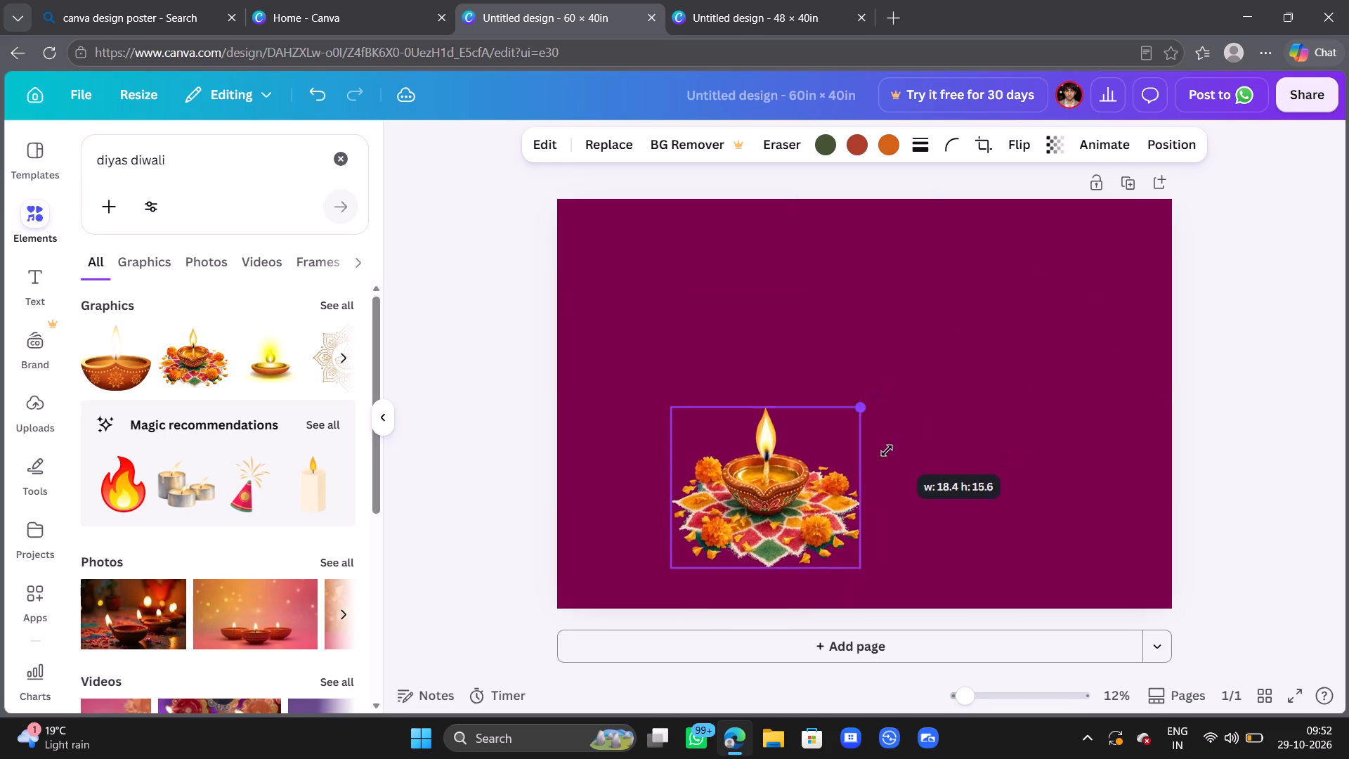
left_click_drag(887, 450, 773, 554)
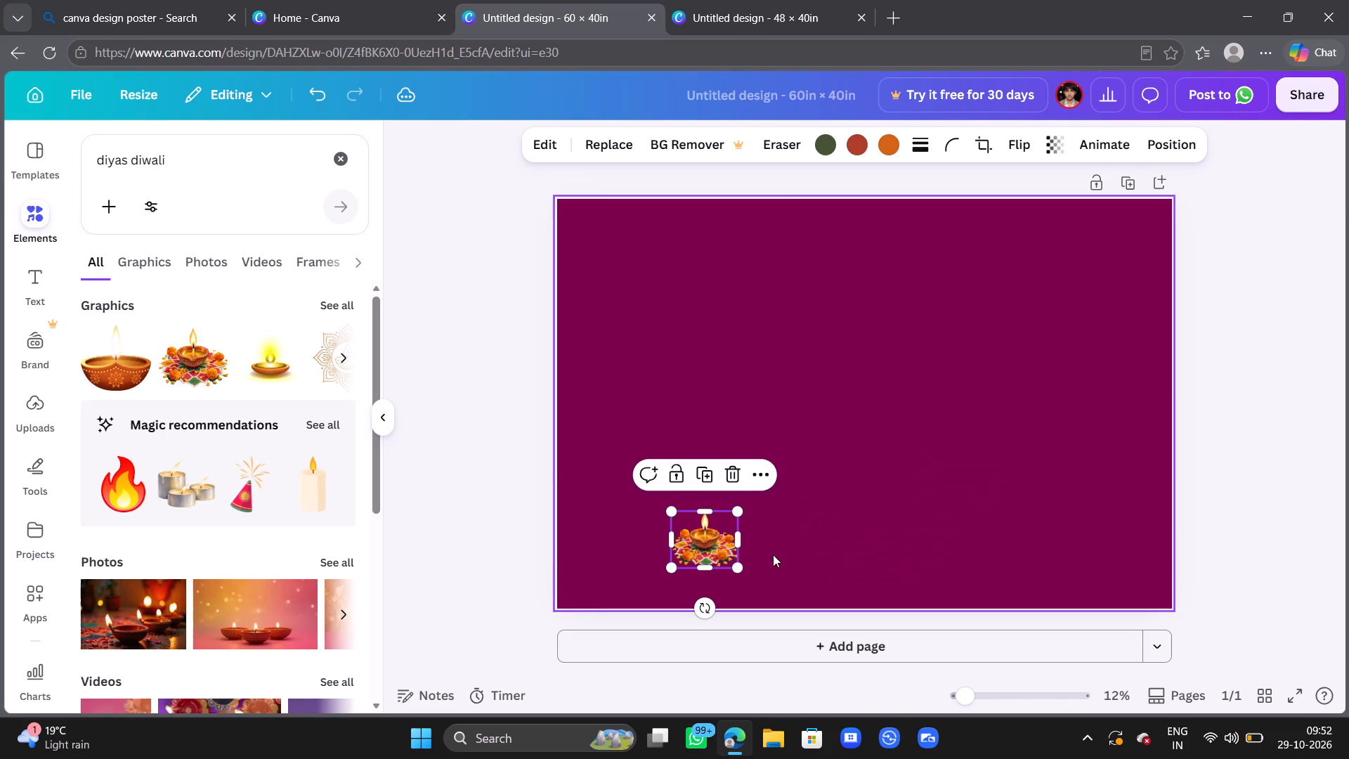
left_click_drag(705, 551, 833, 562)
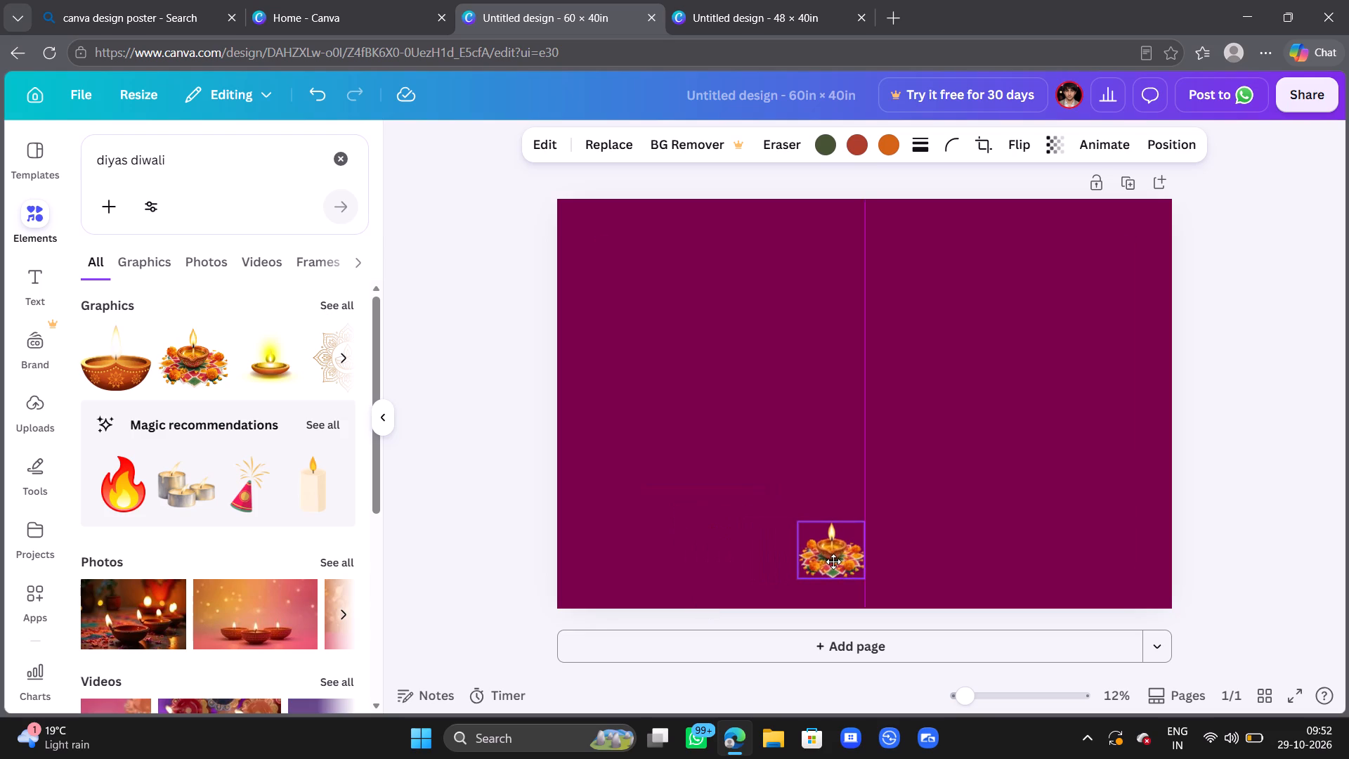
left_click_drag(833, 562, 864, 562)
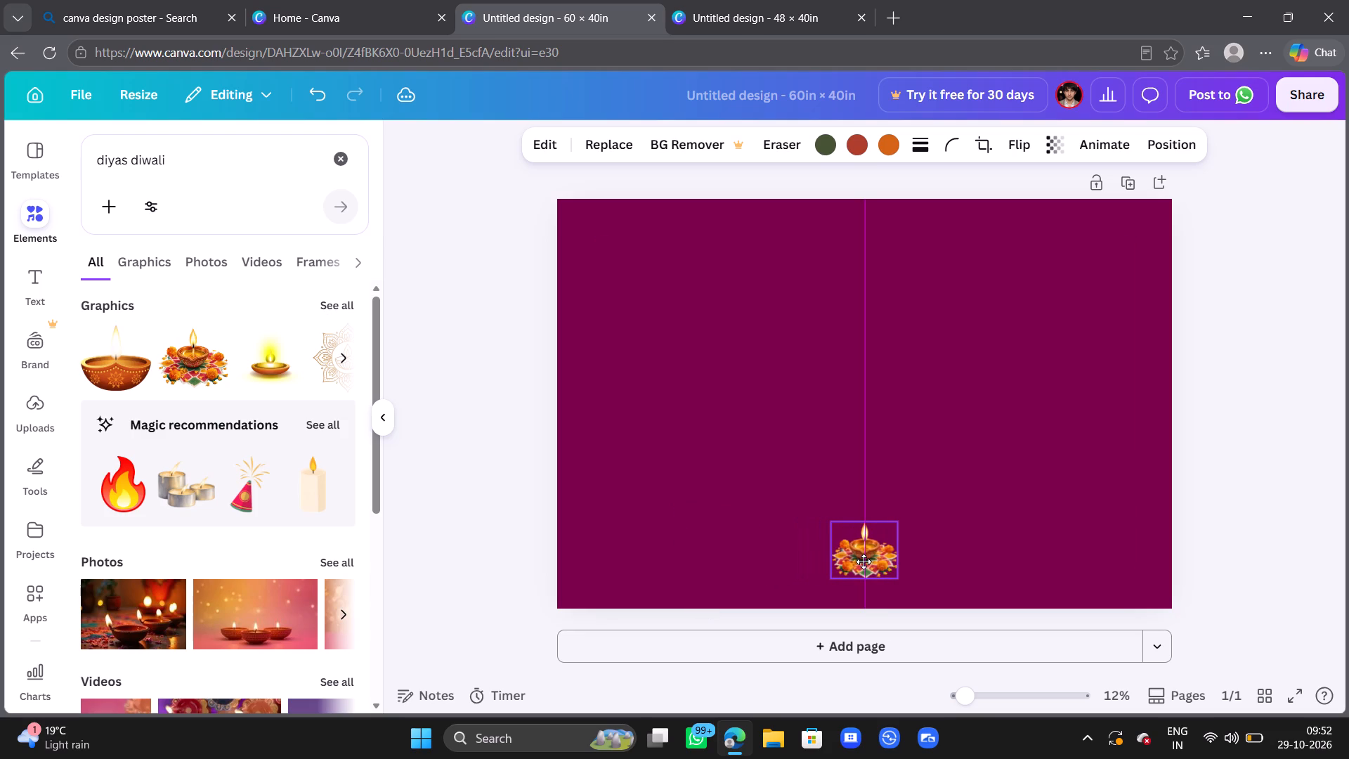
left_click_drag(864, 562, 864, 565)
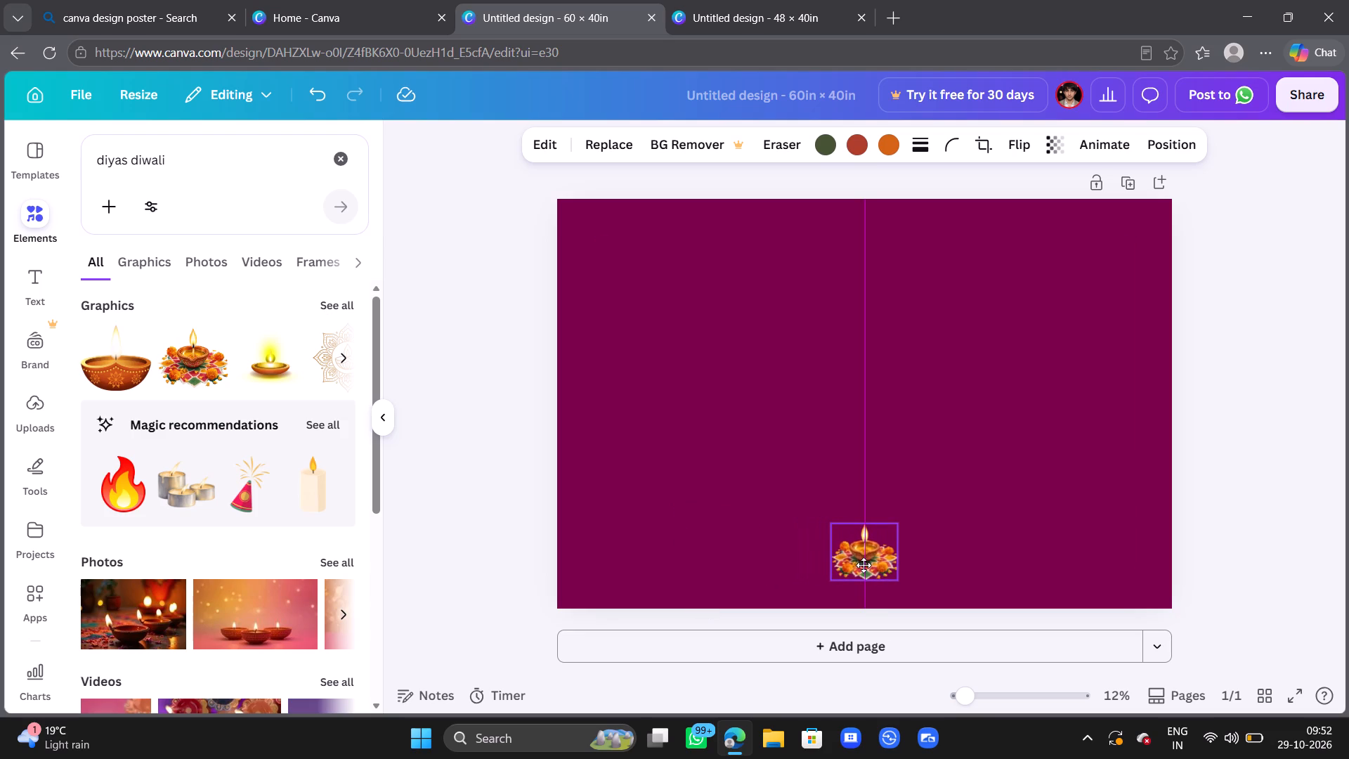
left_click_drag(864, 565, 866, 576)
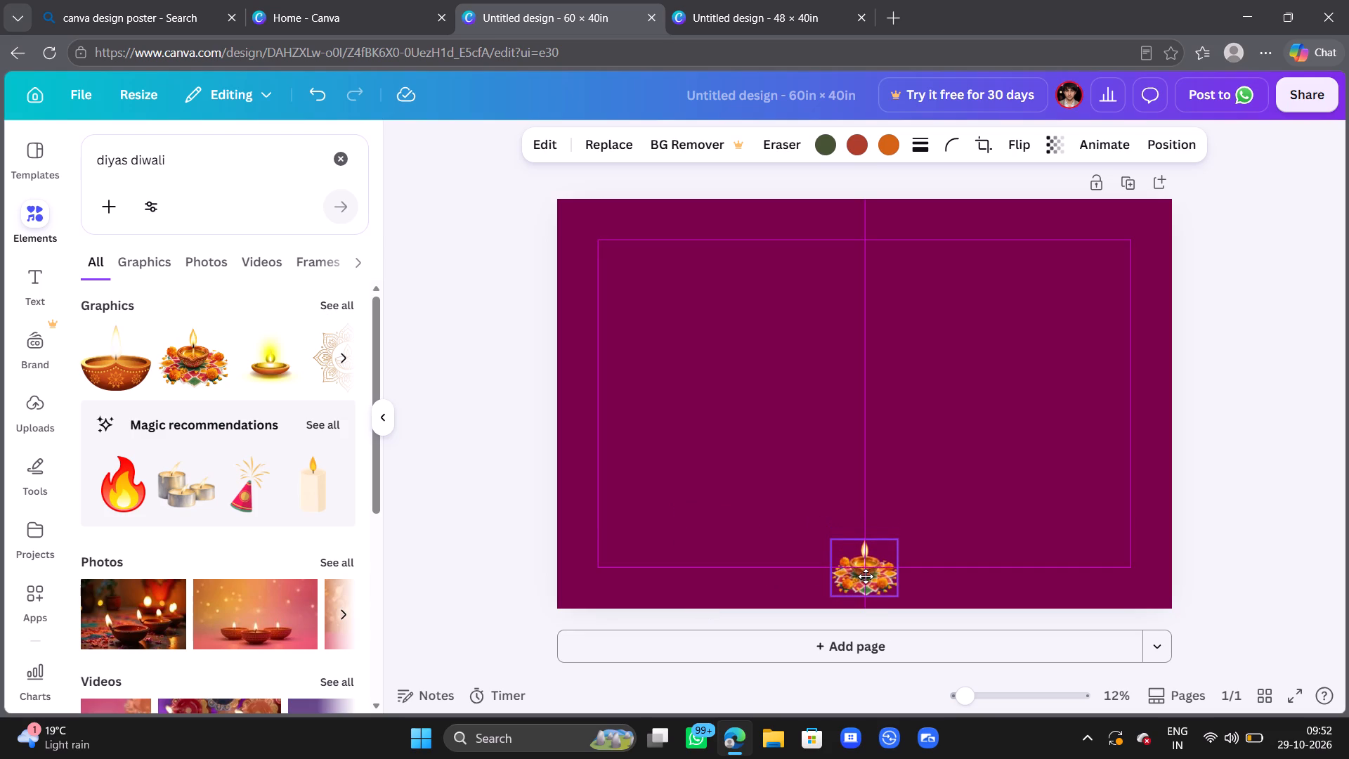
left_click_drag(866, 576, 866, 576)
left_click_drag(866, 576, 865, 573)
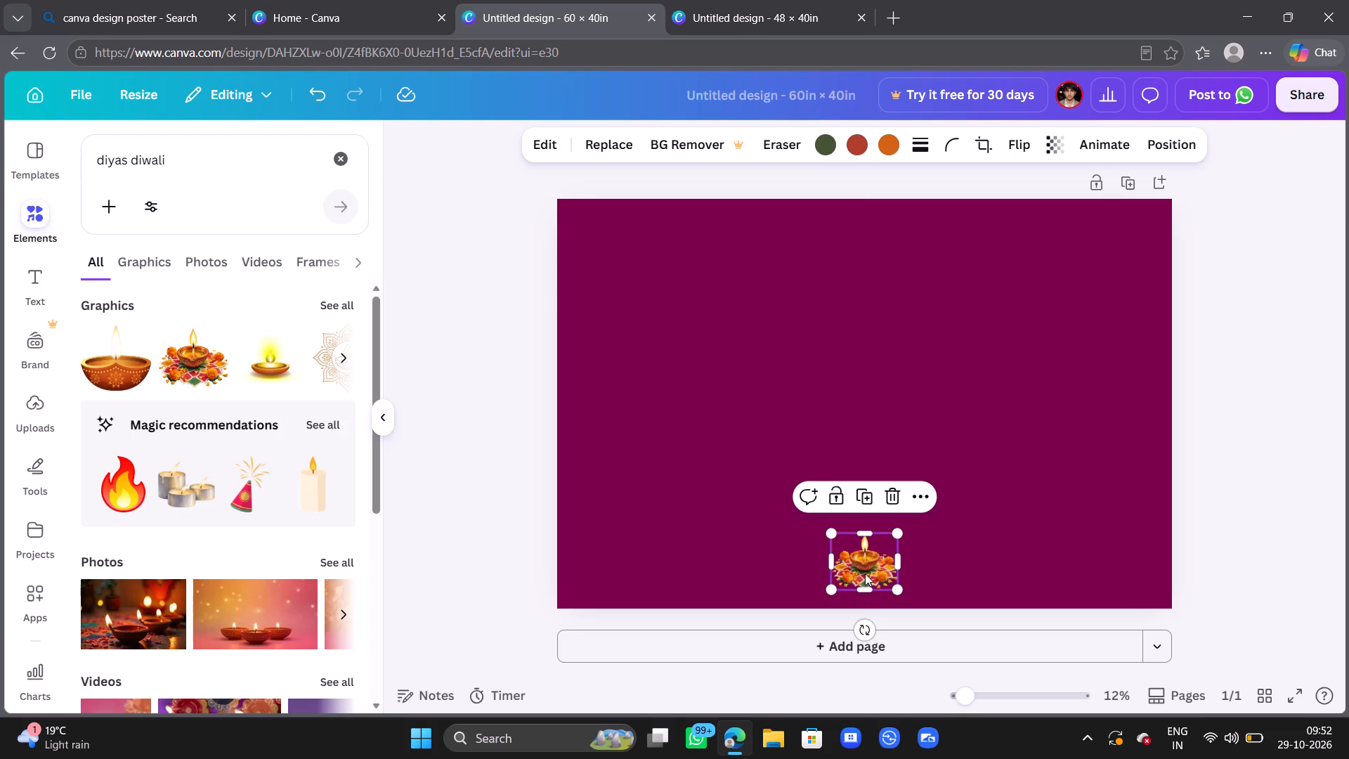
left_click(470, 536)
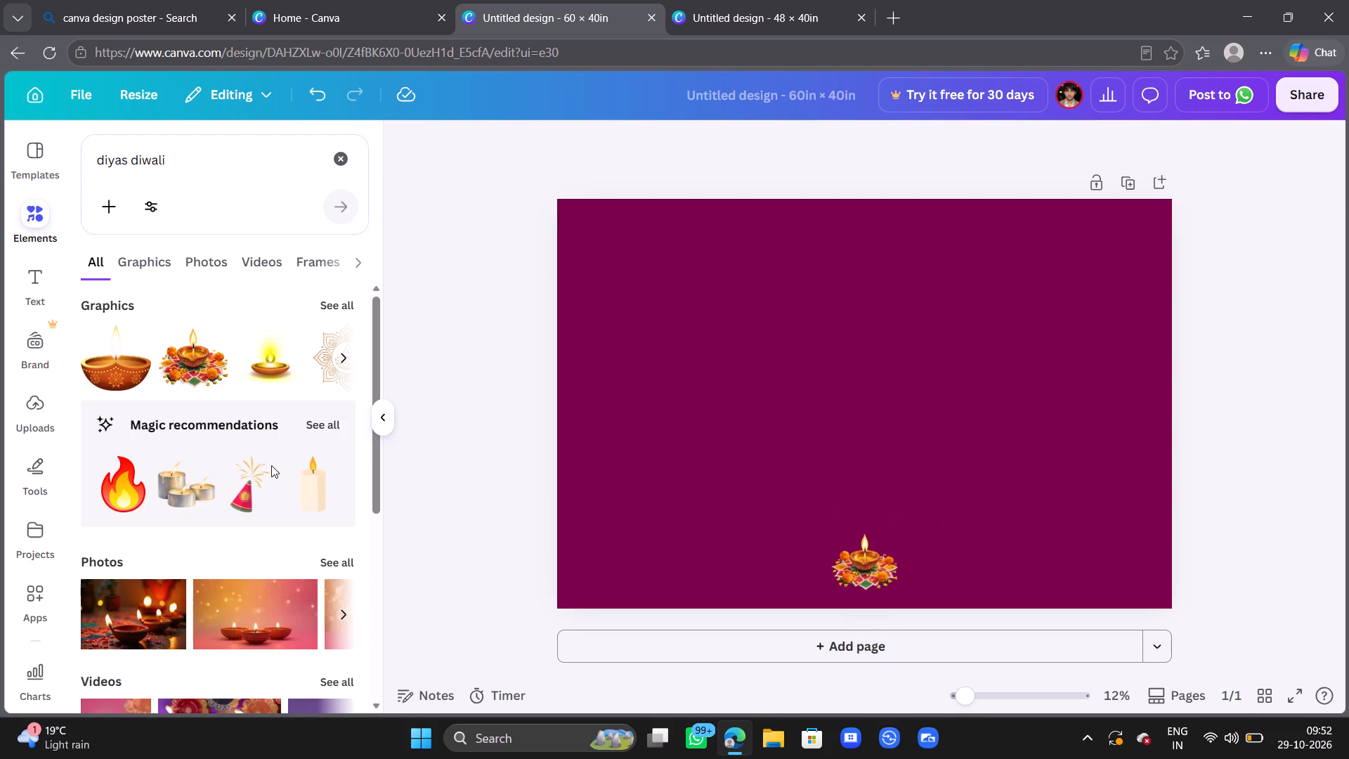
Add the gold line-art mandala graphic with a diya at its centre from the "diyas diwali" graphics results.
scroll(257, 474, "right", 3)
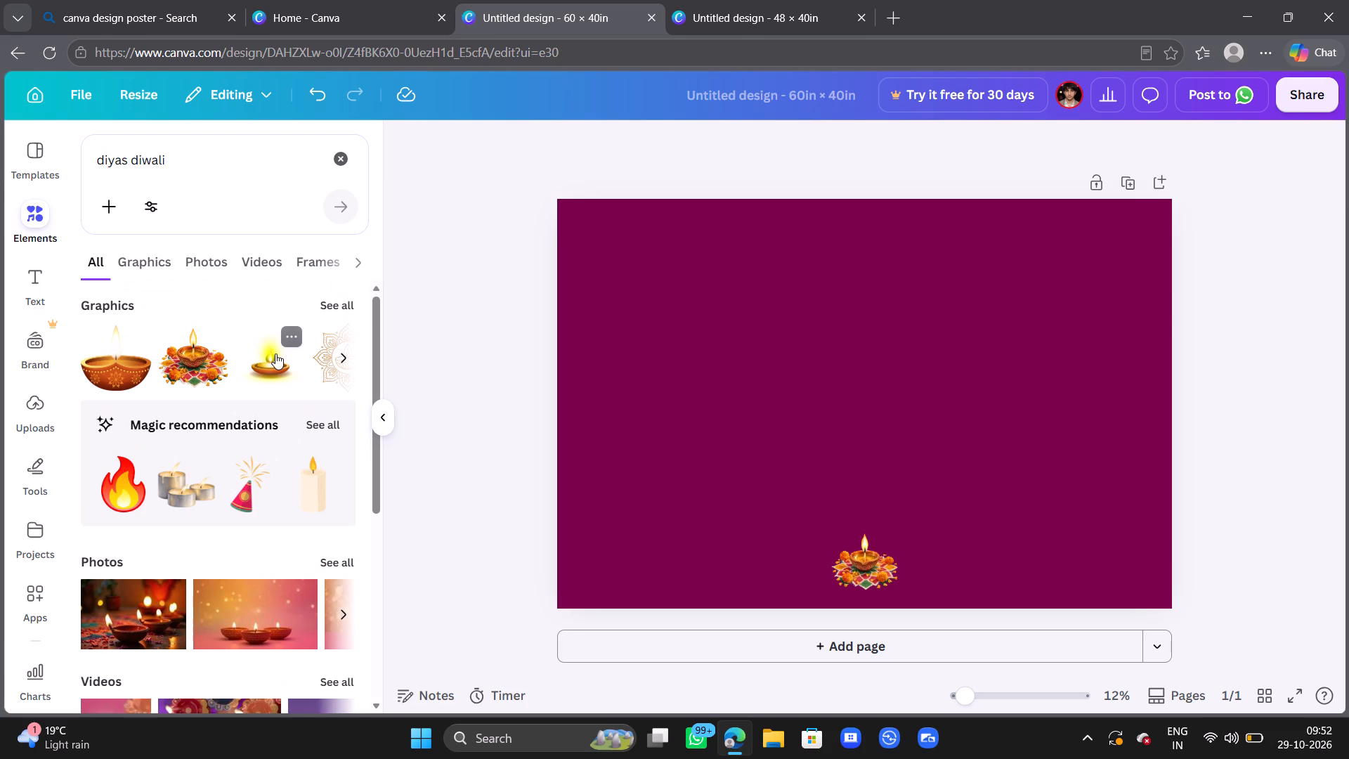
scroll(275, 353, "left", 1)
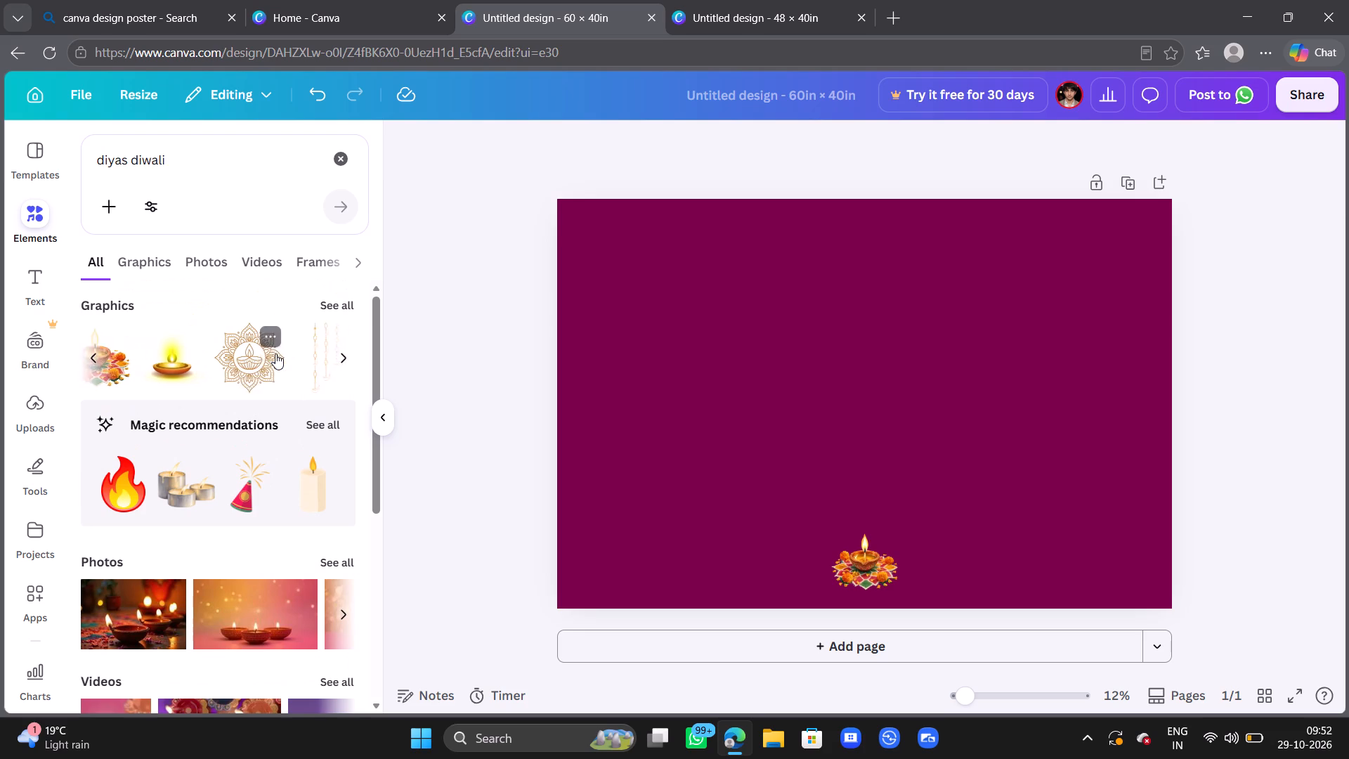
scroll(275, 353, "left", 2)
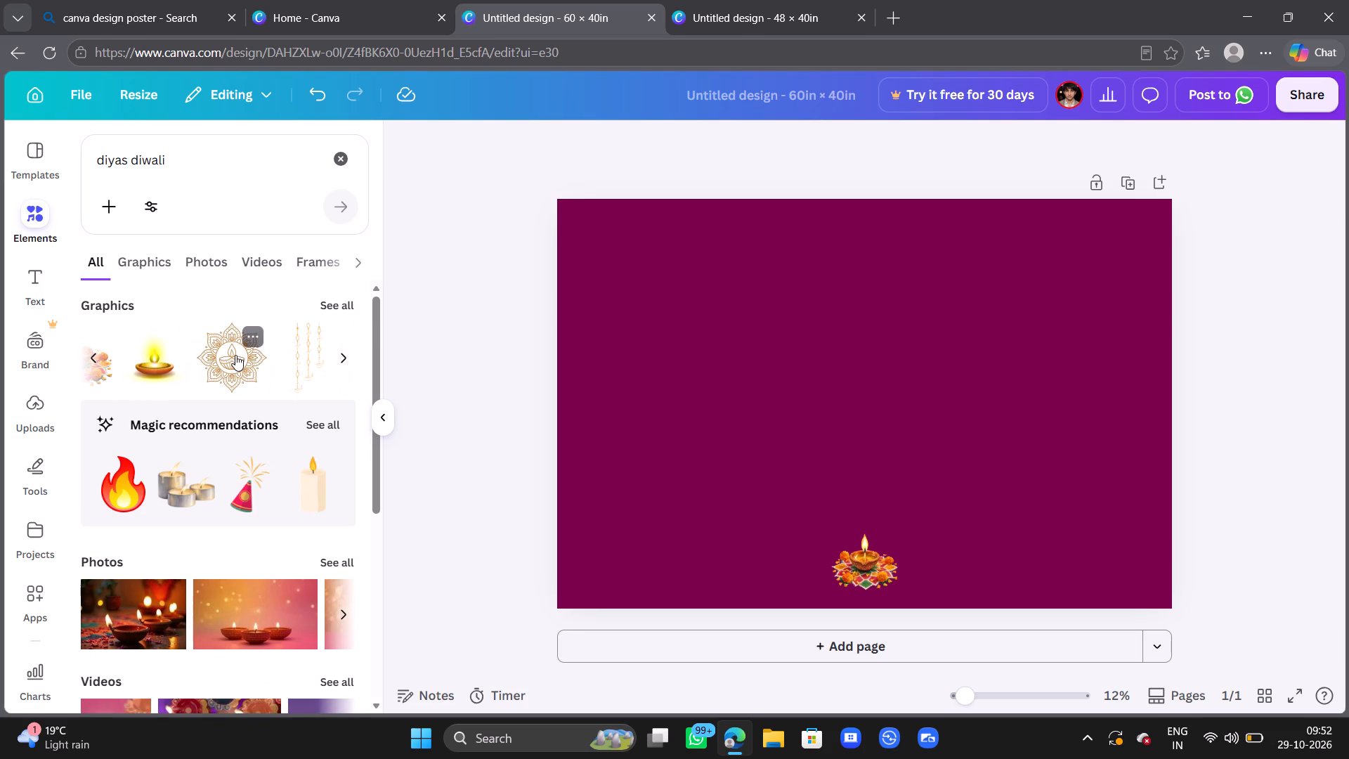
left_click(235, 355)
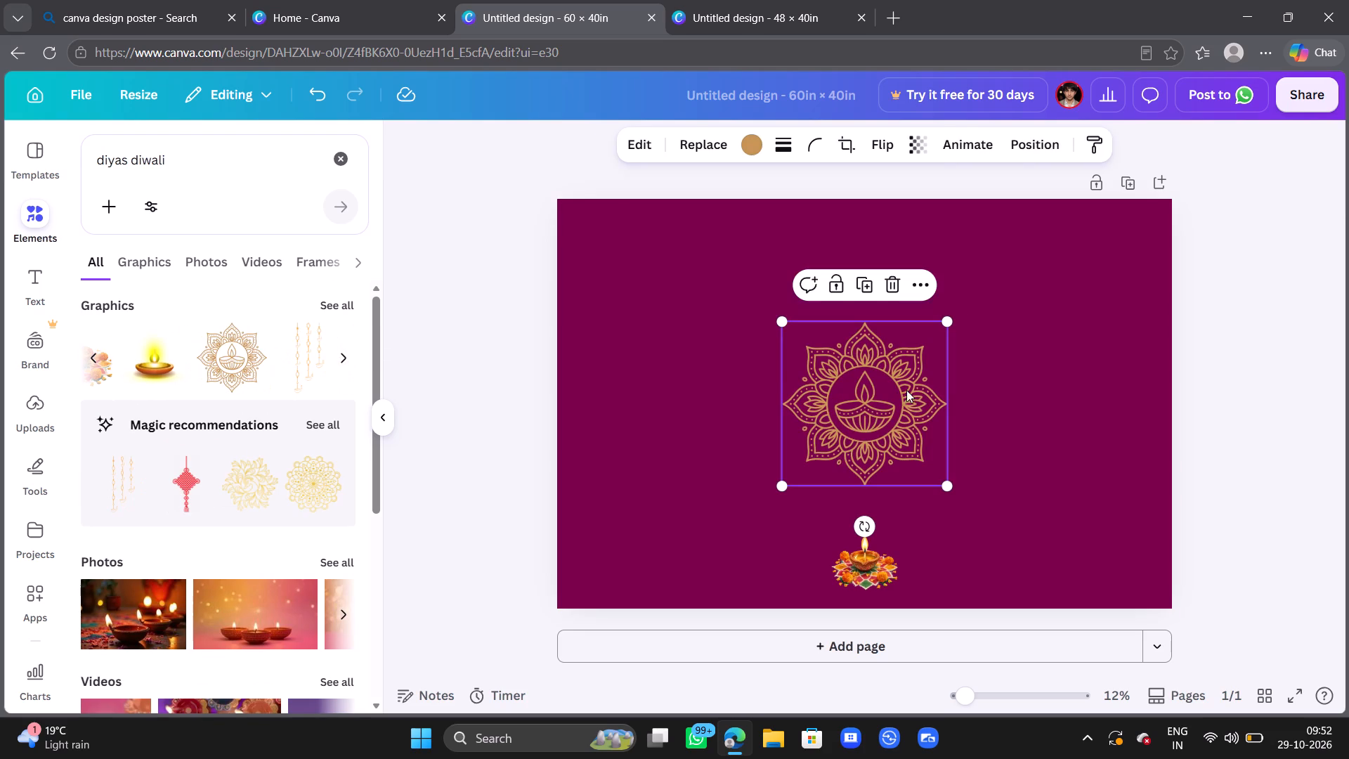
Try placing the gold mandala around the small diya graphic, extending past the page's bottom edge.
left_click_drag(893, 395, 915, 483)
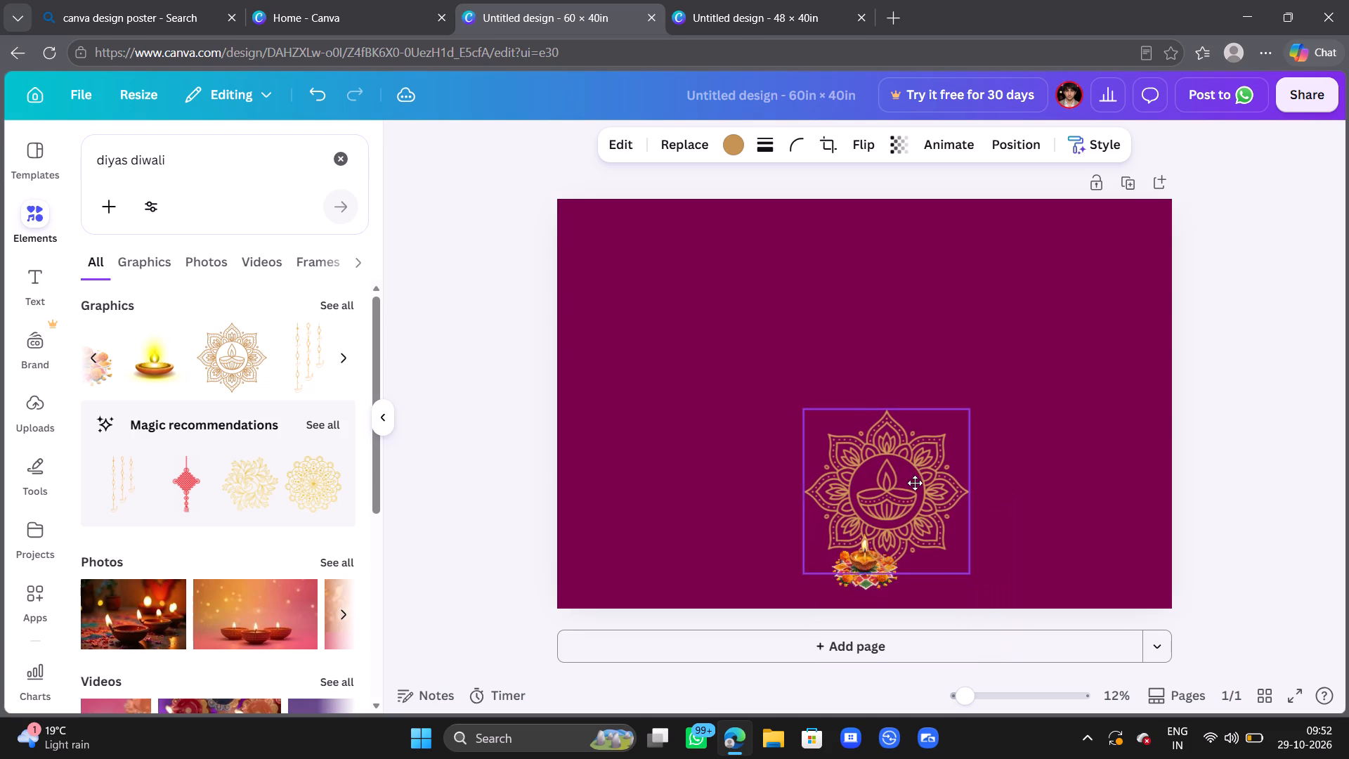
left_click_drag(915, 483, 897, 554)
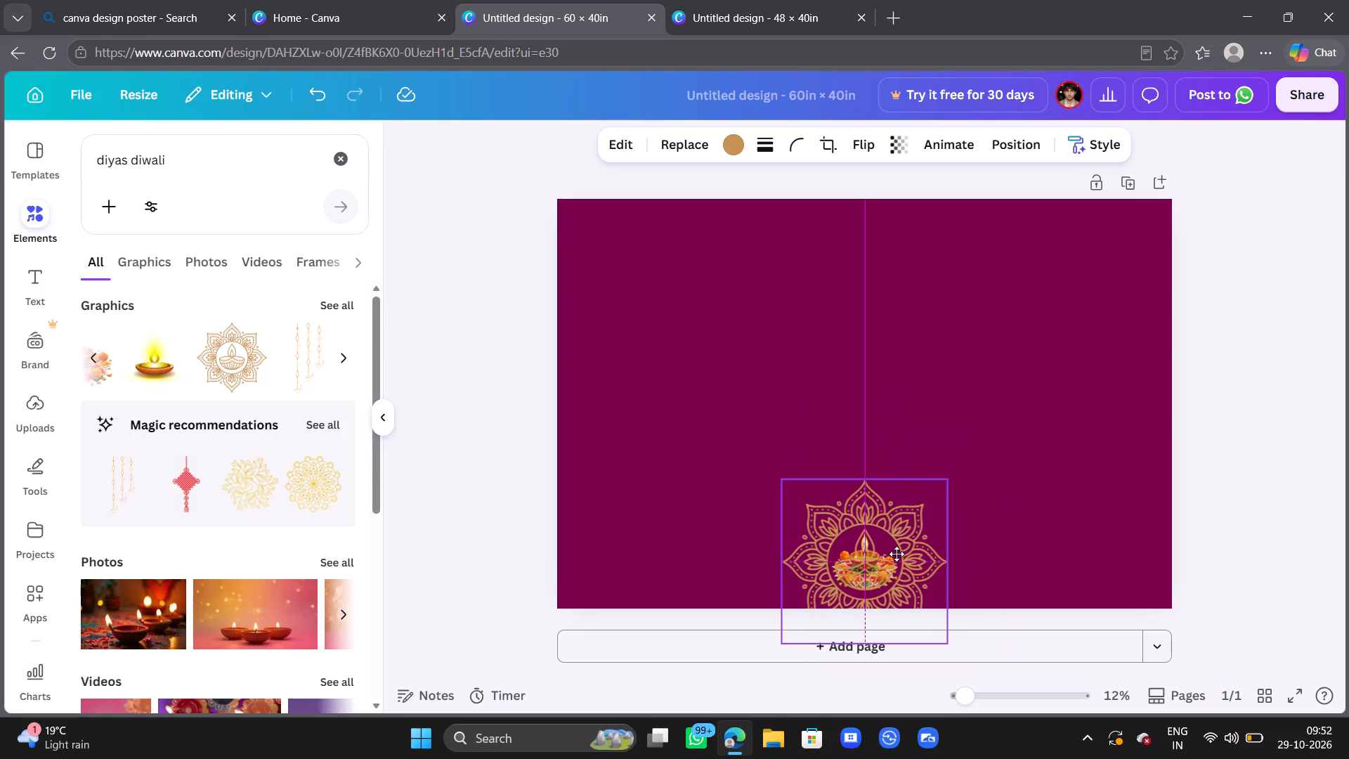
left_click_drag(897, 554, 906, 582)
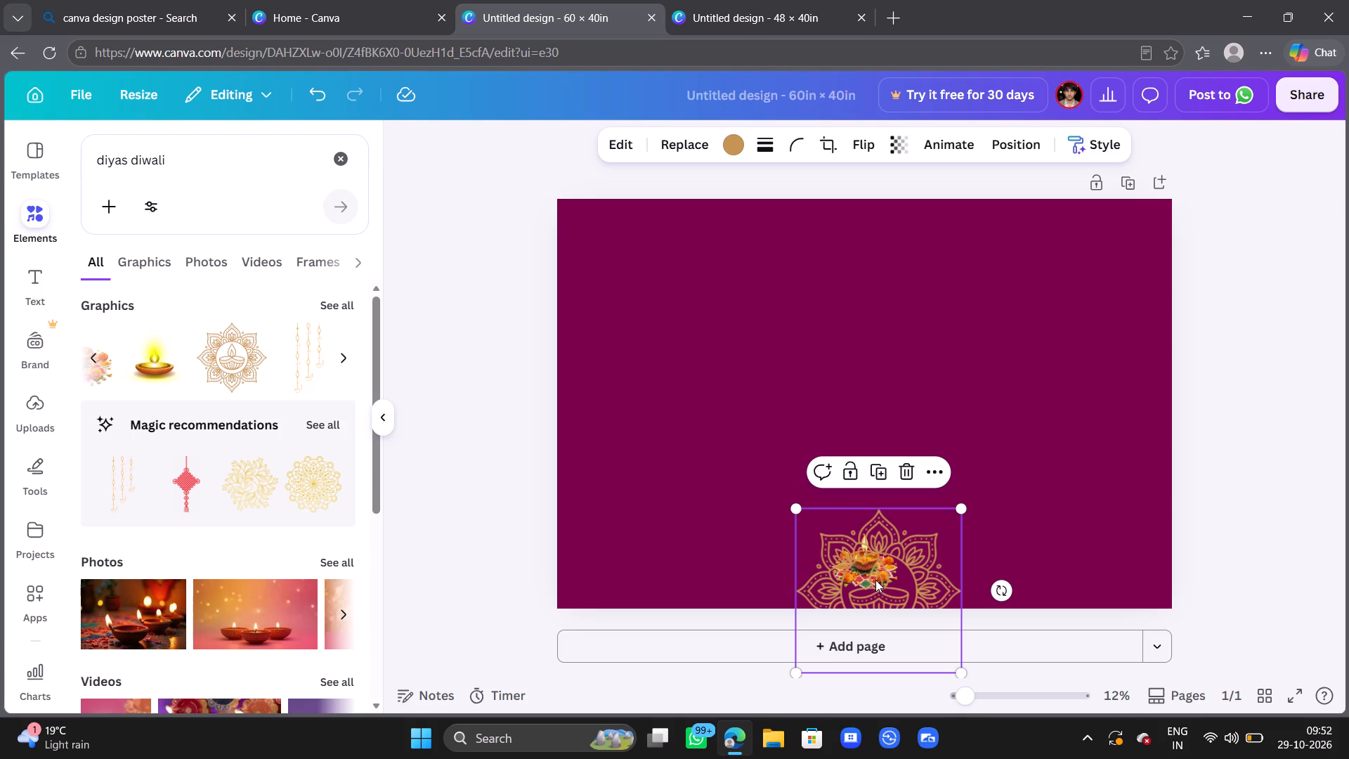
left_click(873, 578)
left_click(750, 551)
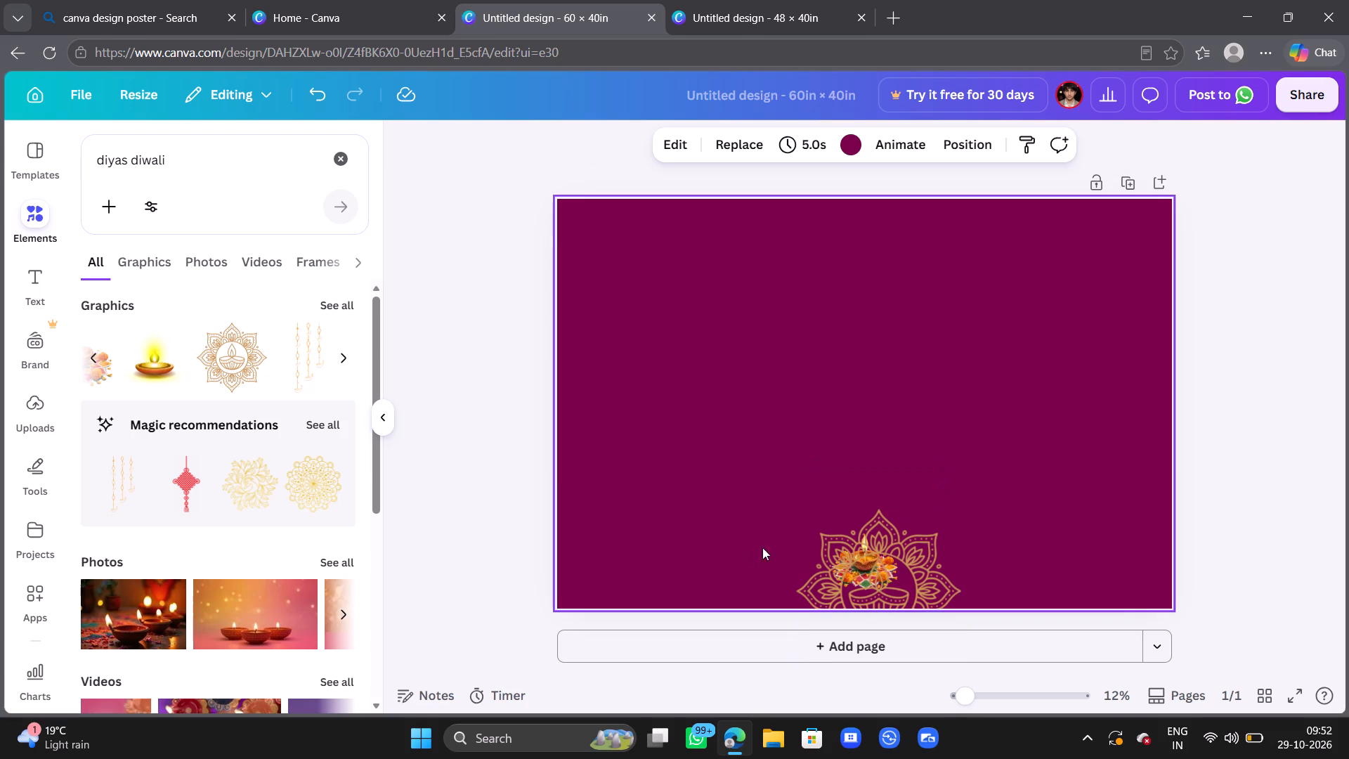
Move the gold mandala clear of the small diya-on-rangoli graphic and delete that diya graphic from the page.
left_click_drag(857, 566, 803, 422)
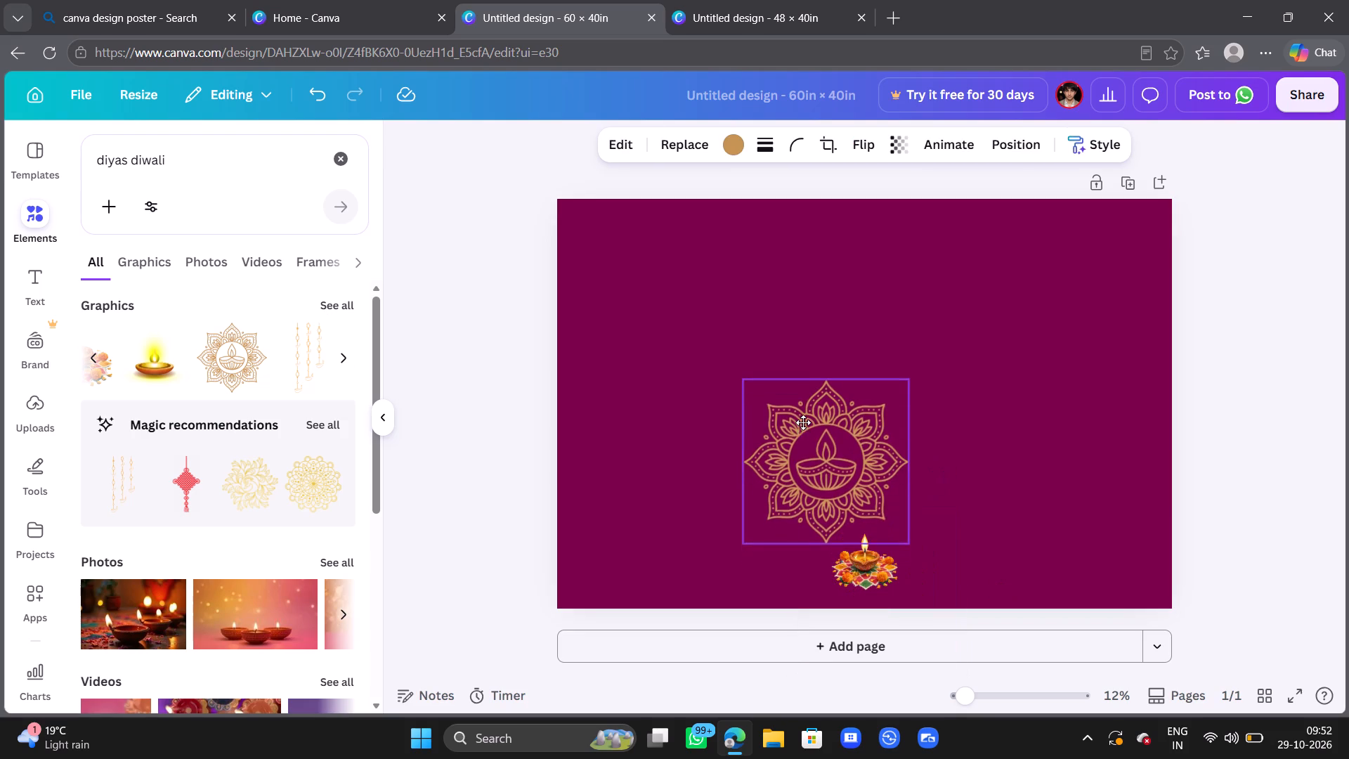
left_click_drag(803, 422, 802, 406)
left_click(856, 565)
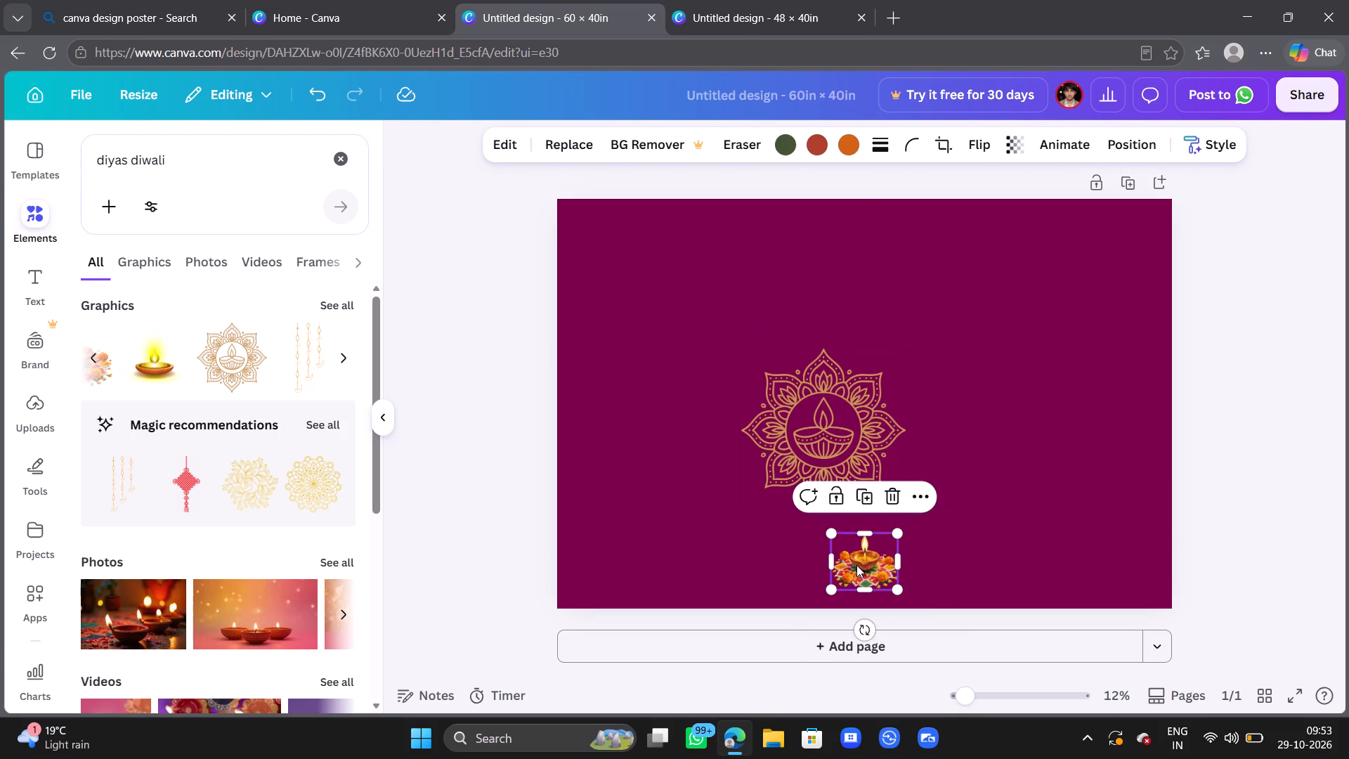
key("BackSpace")
Place the gold mandala horizontally centred at the page's bottom edge, with about its lower third extending off the page.
left_click(836, 445)
left_click_drag(836, 445, 885, 601)
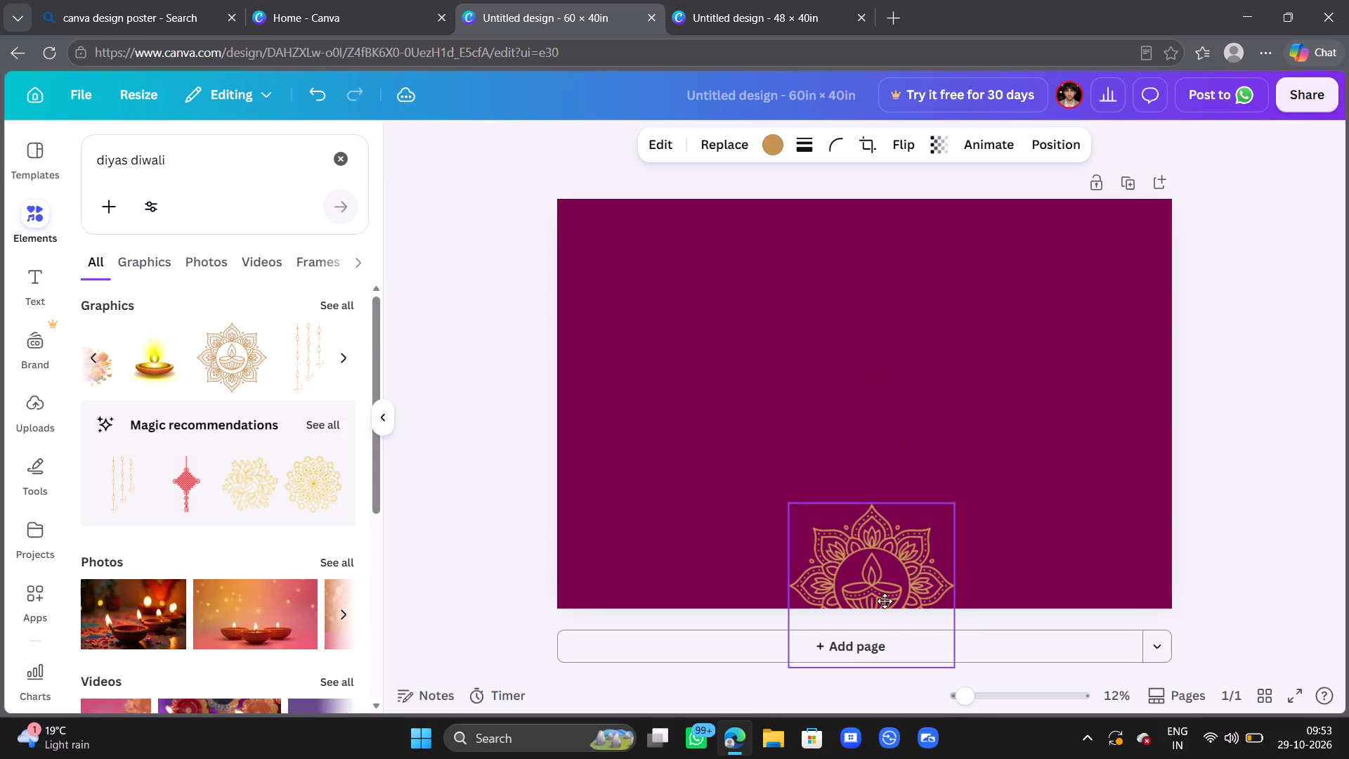
left_click_drag(885, 601, 883, 593)
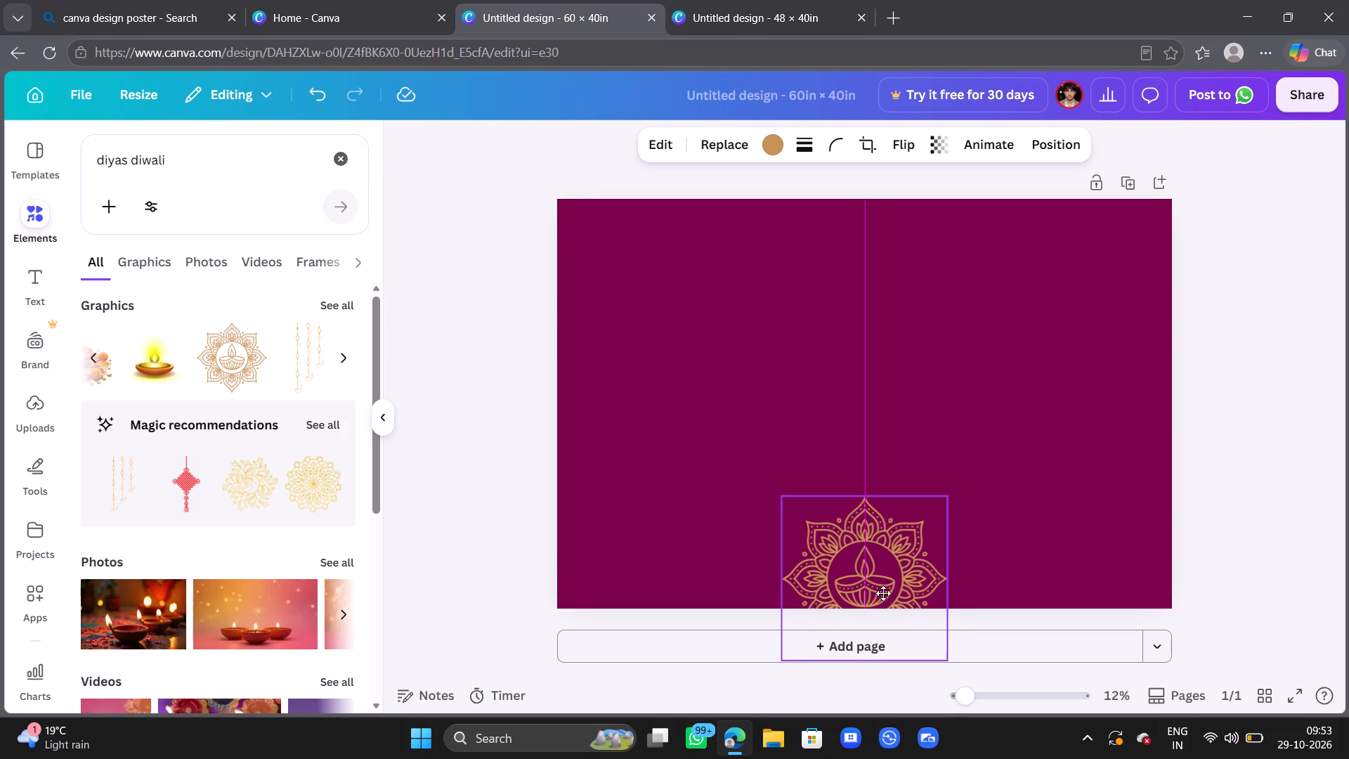
left_click_drag(883, 593, 890, 617)
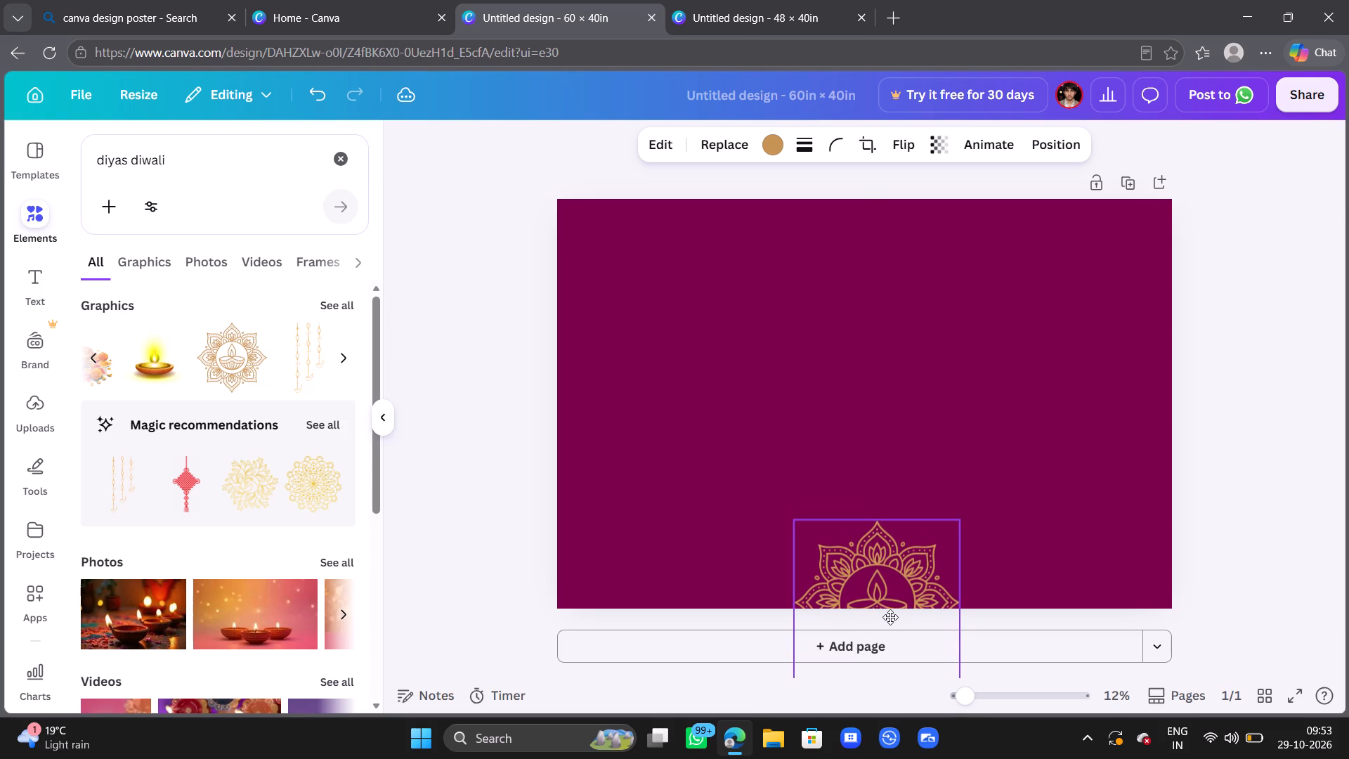
left_click_drag(890, 617, 885, 593)
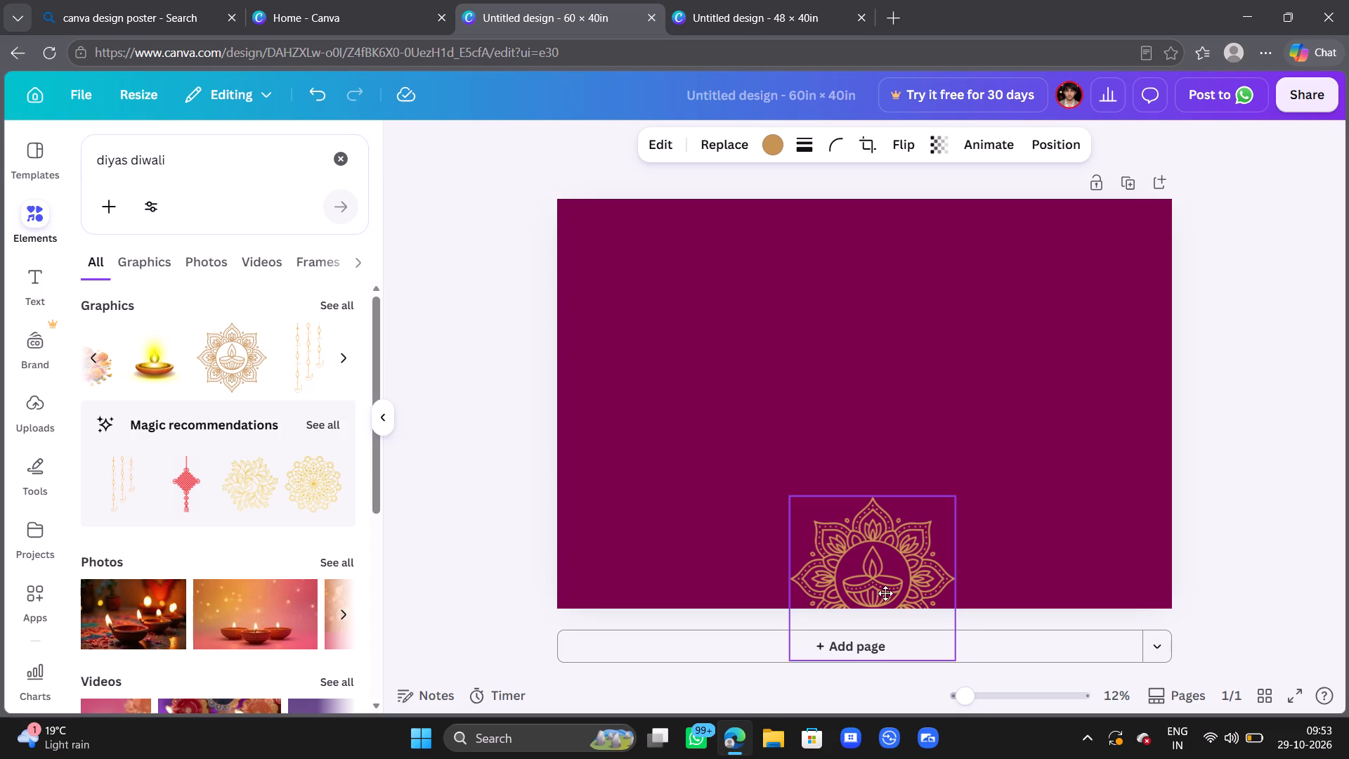
left_click_drag(885, 593, 892, 594)
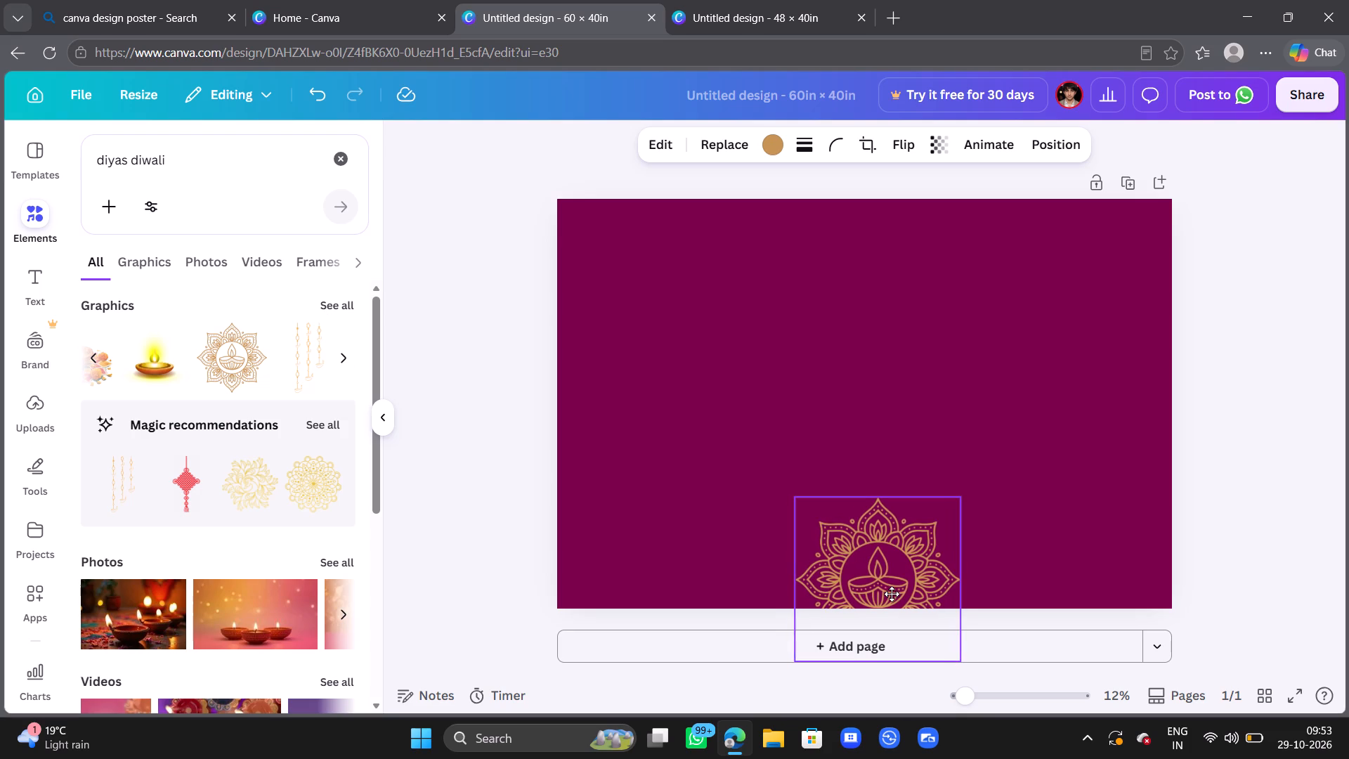
left_click_drag(892, 594, 899, 590)
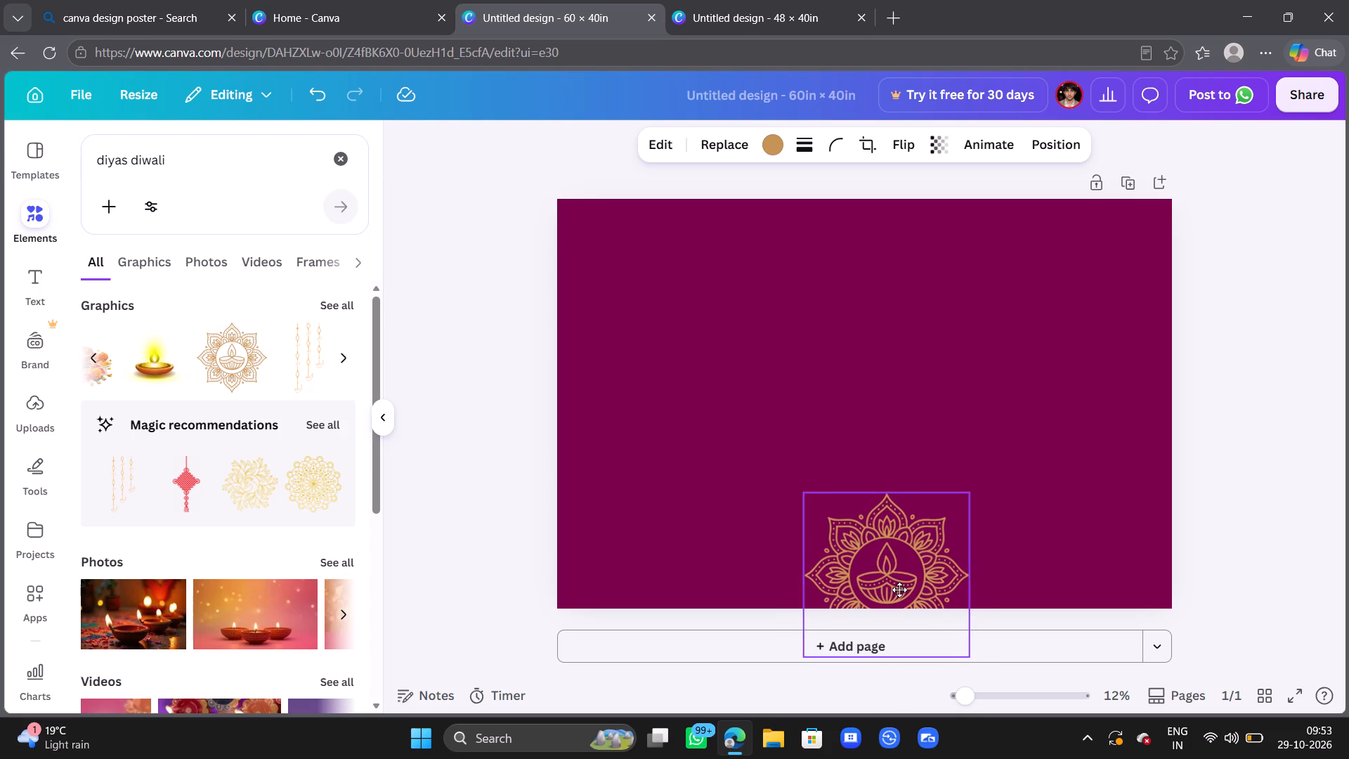
left_click_drag(899, 590, 896, 593)
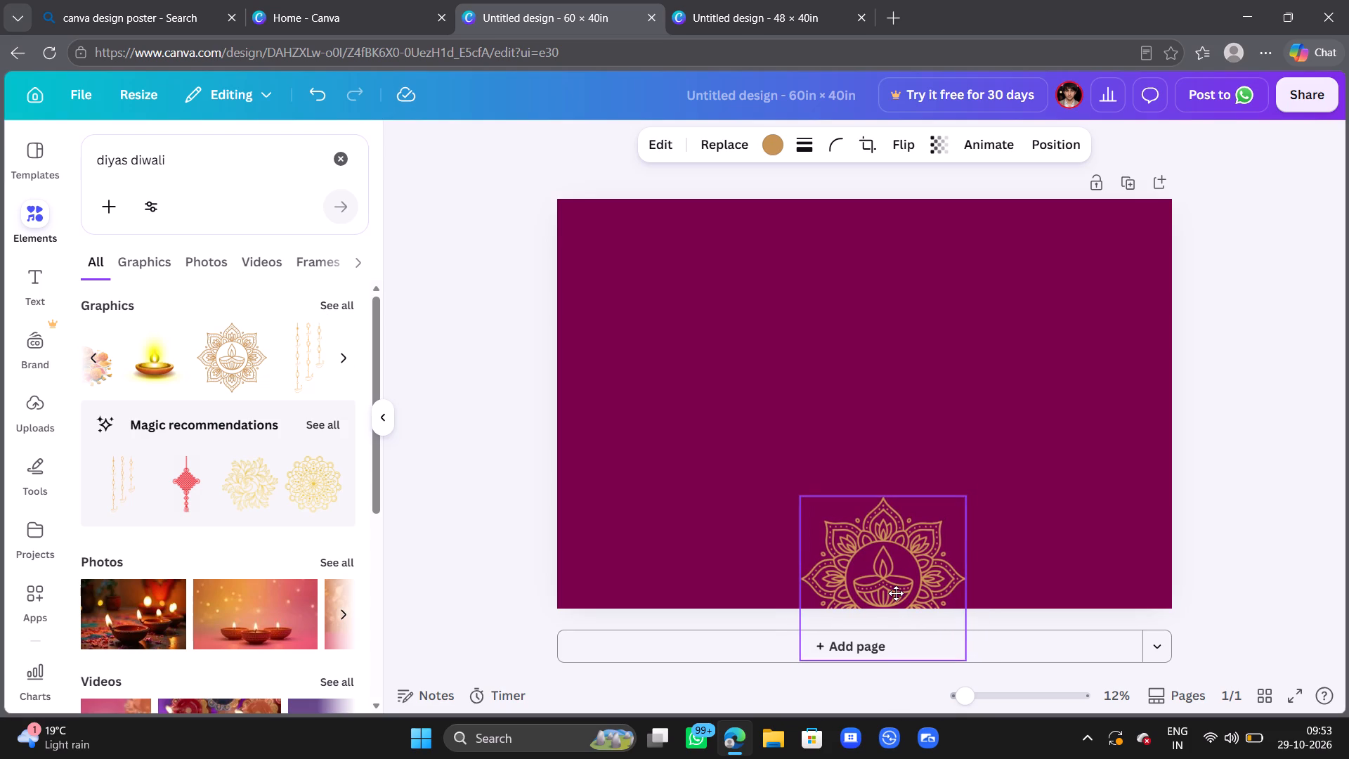
left_click_drag(896, 593, 892, 588)
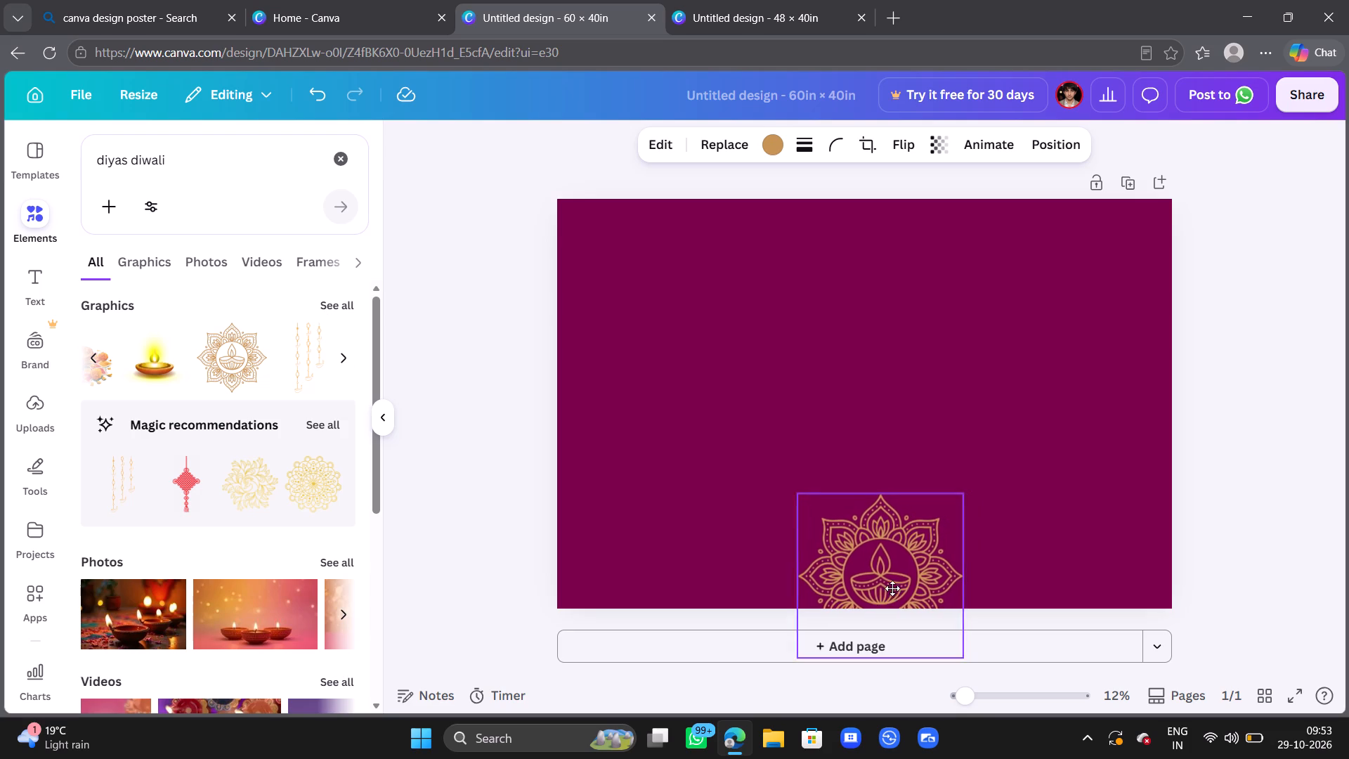
left_click_drag(892, 588, 889, 585)
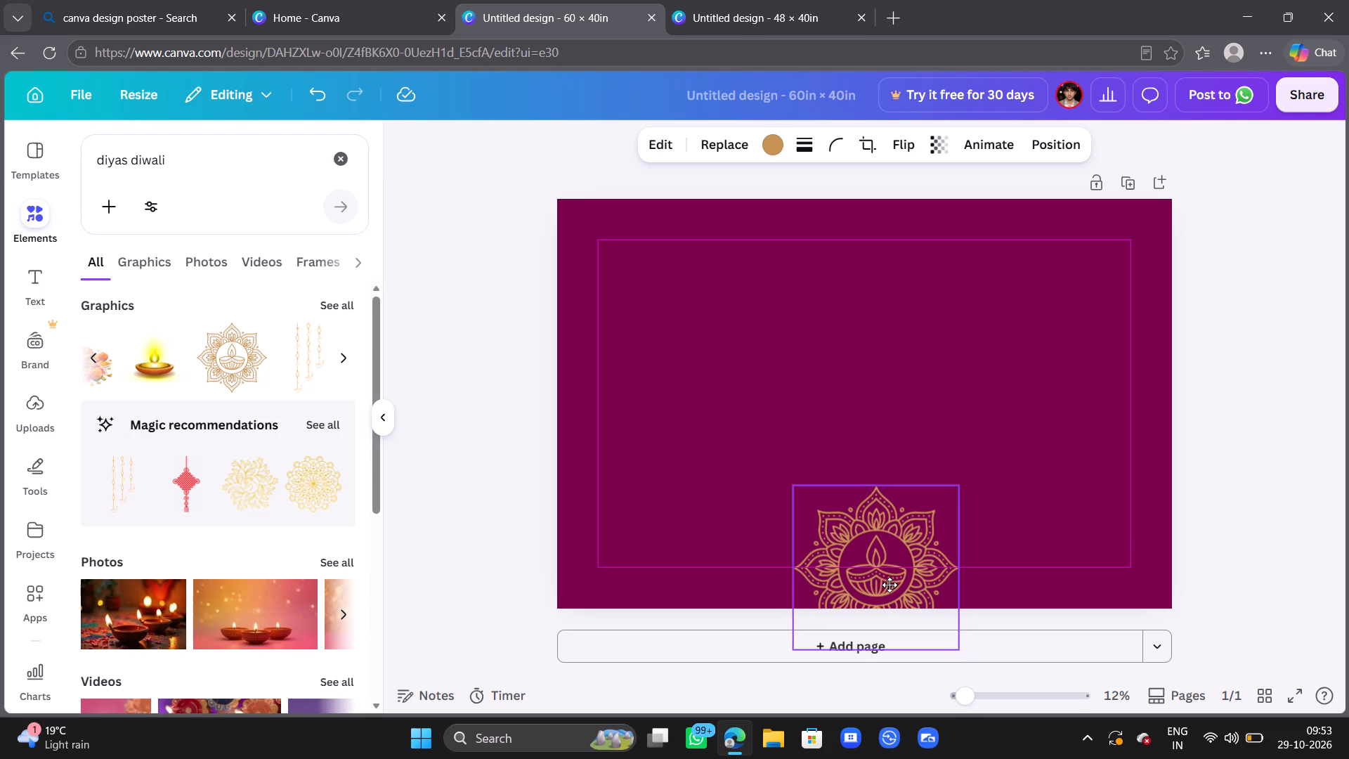
left_click_drag(889, 585, 884, 585)
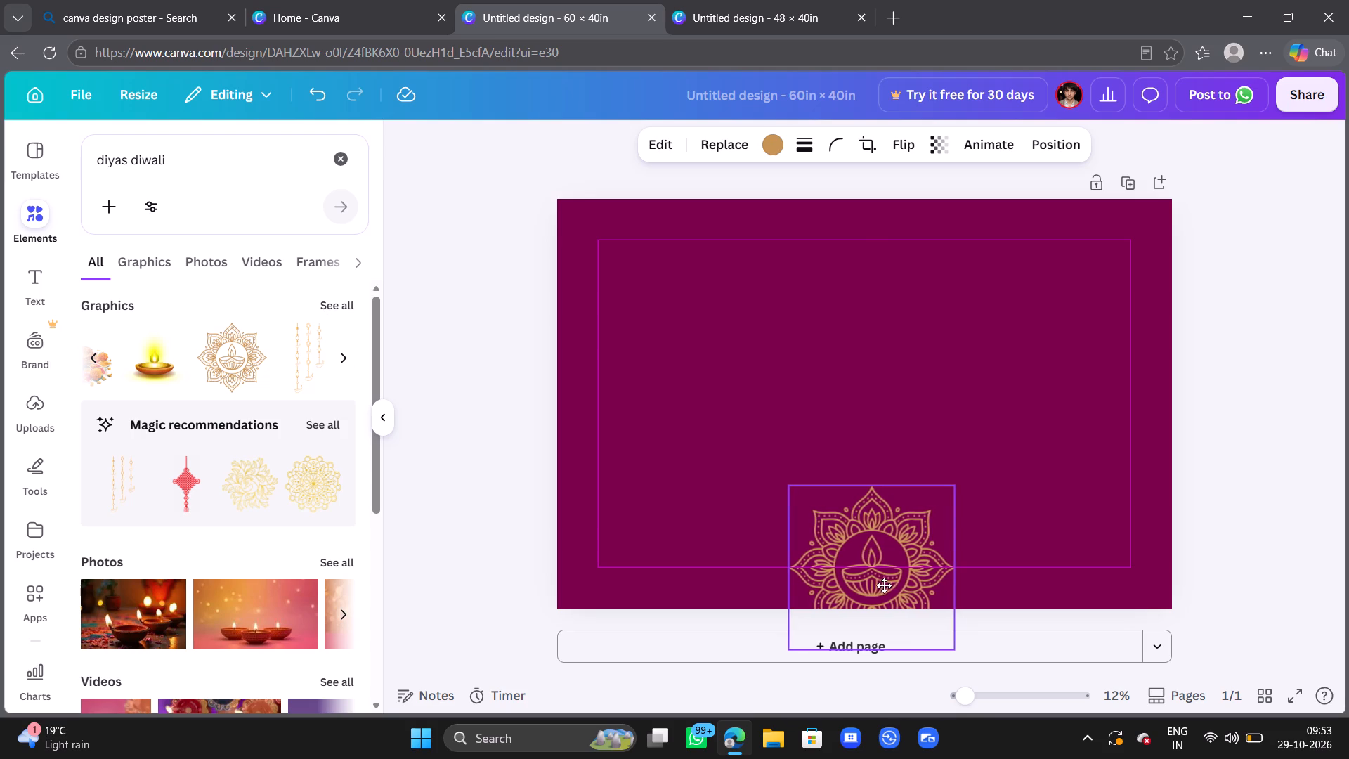
left_click_drag(884, 585, 877, 588)
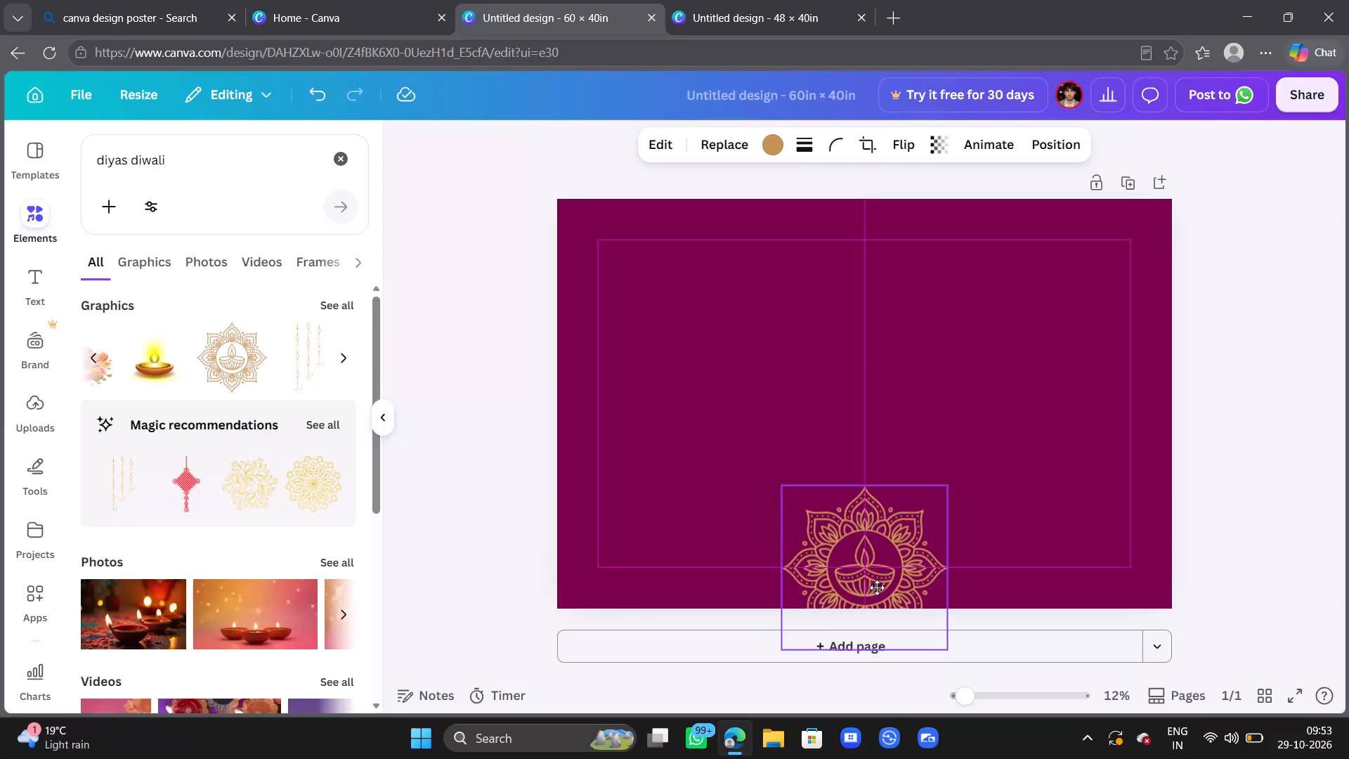
left_click_drag(877, 588, 878, 592)
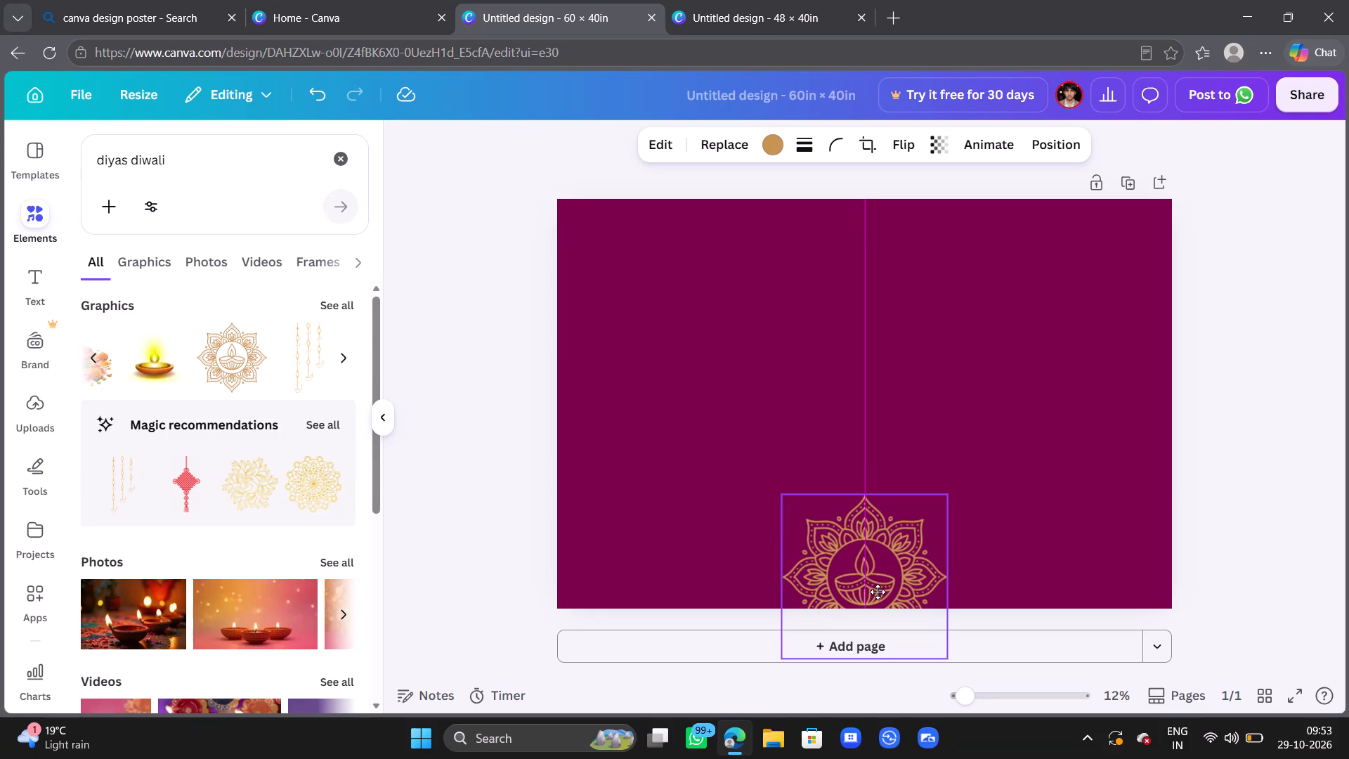
left_click_drag(878, 592, 880, 594)
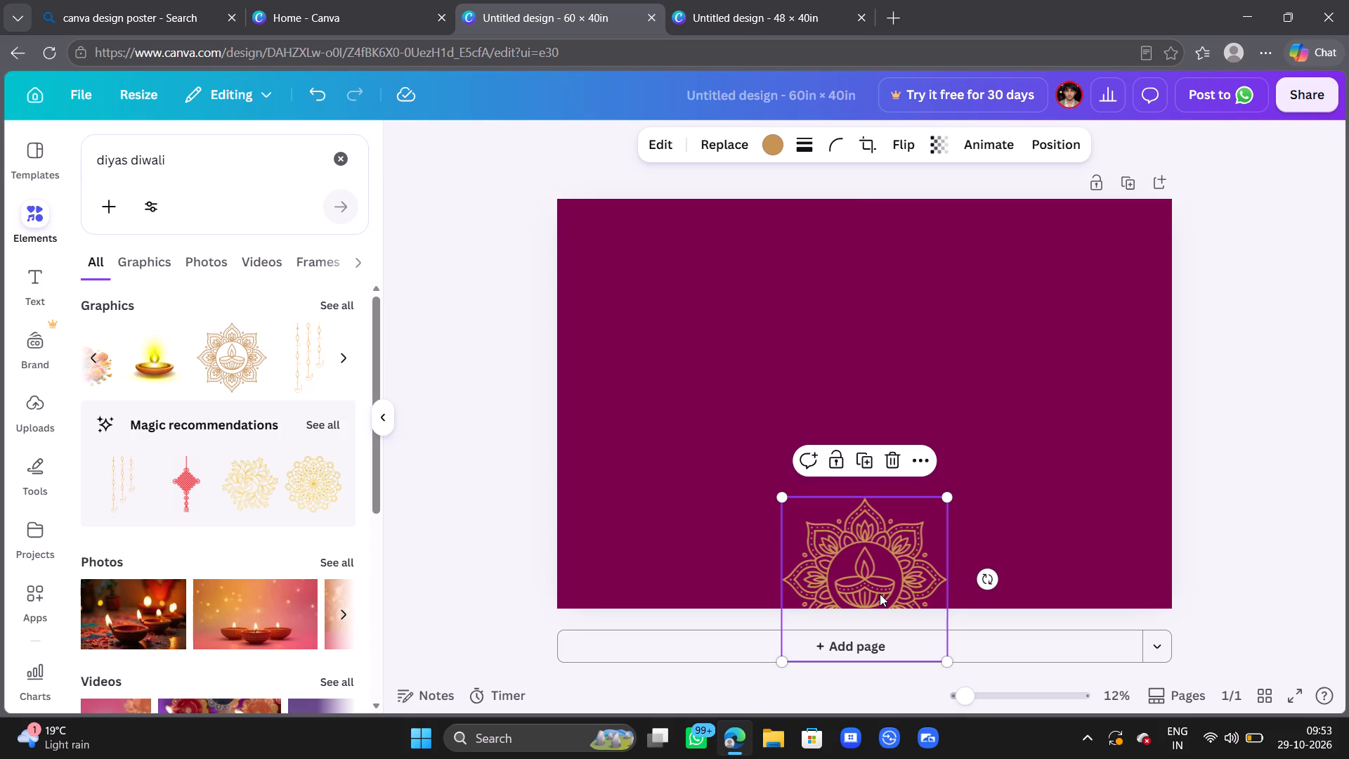
left_click(1063, 498)
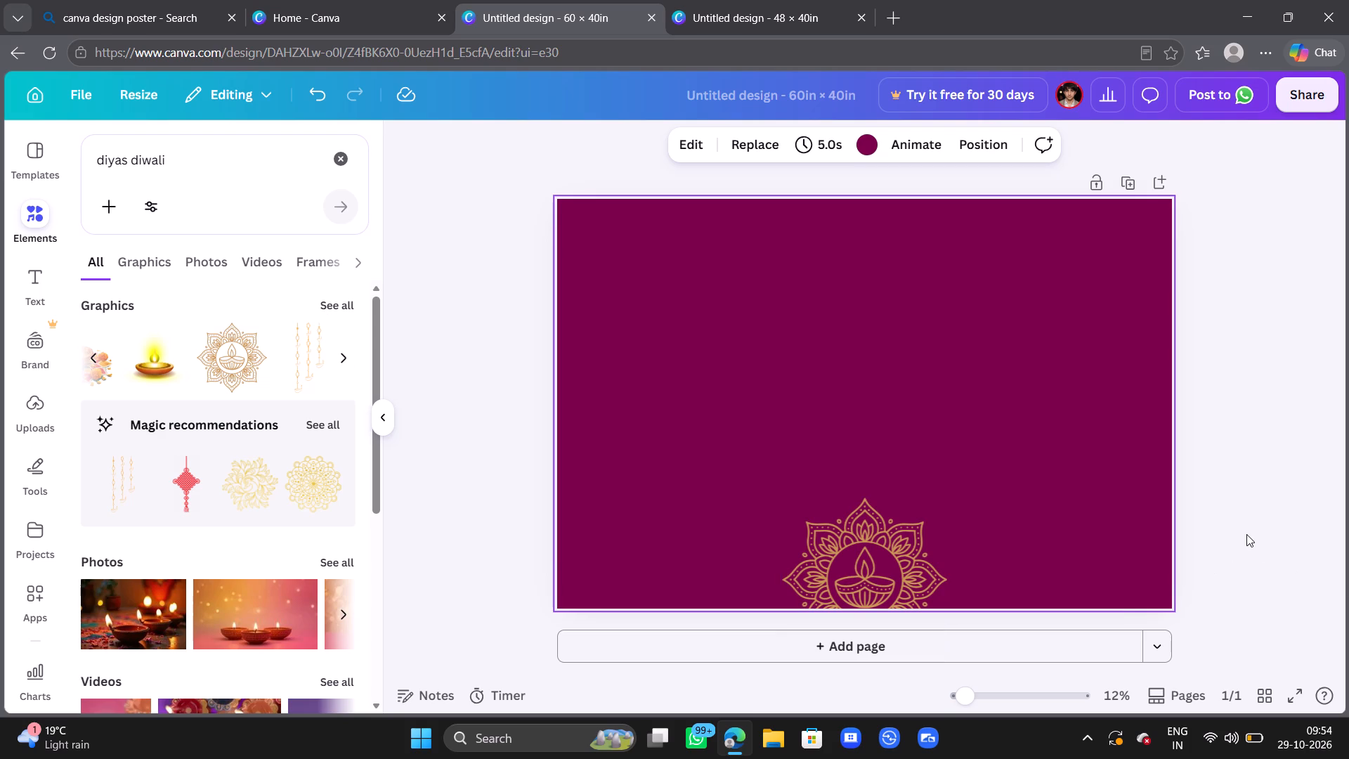
left_click(862, 558)
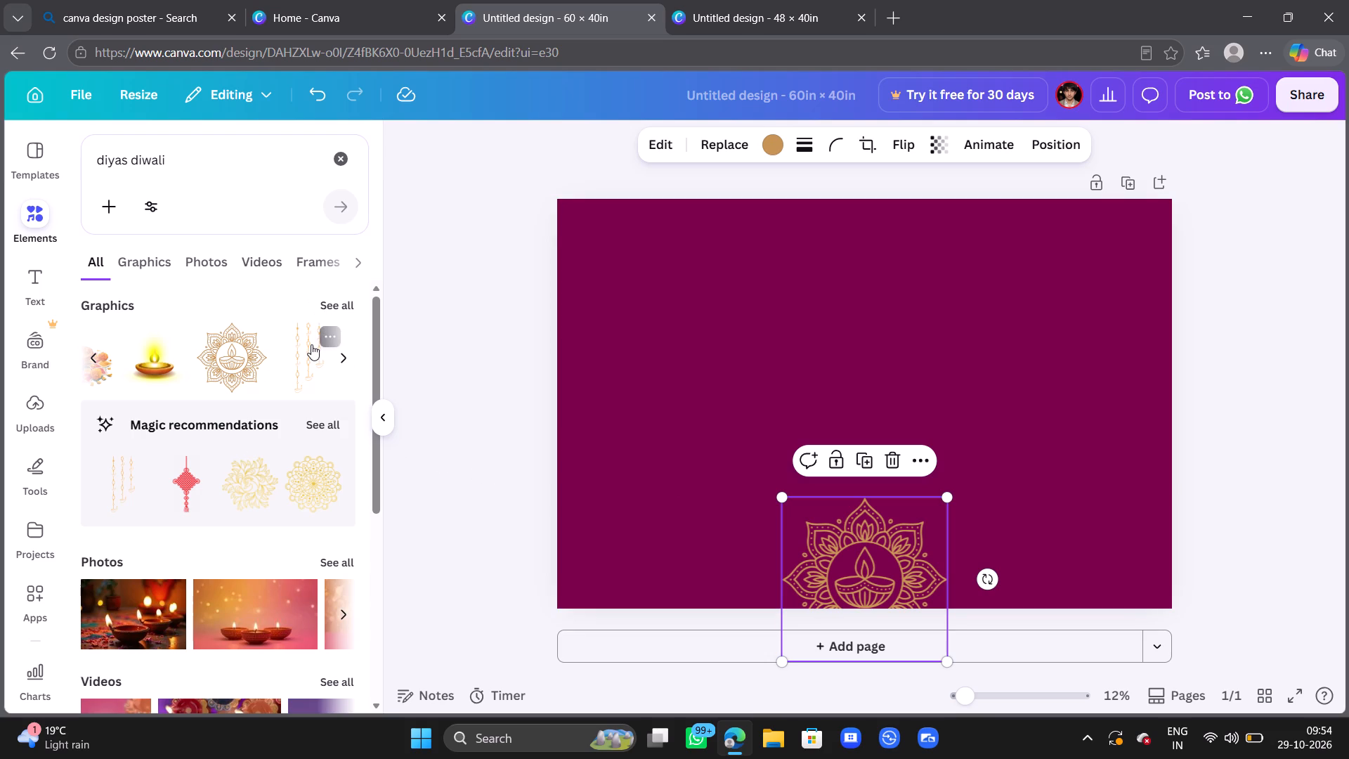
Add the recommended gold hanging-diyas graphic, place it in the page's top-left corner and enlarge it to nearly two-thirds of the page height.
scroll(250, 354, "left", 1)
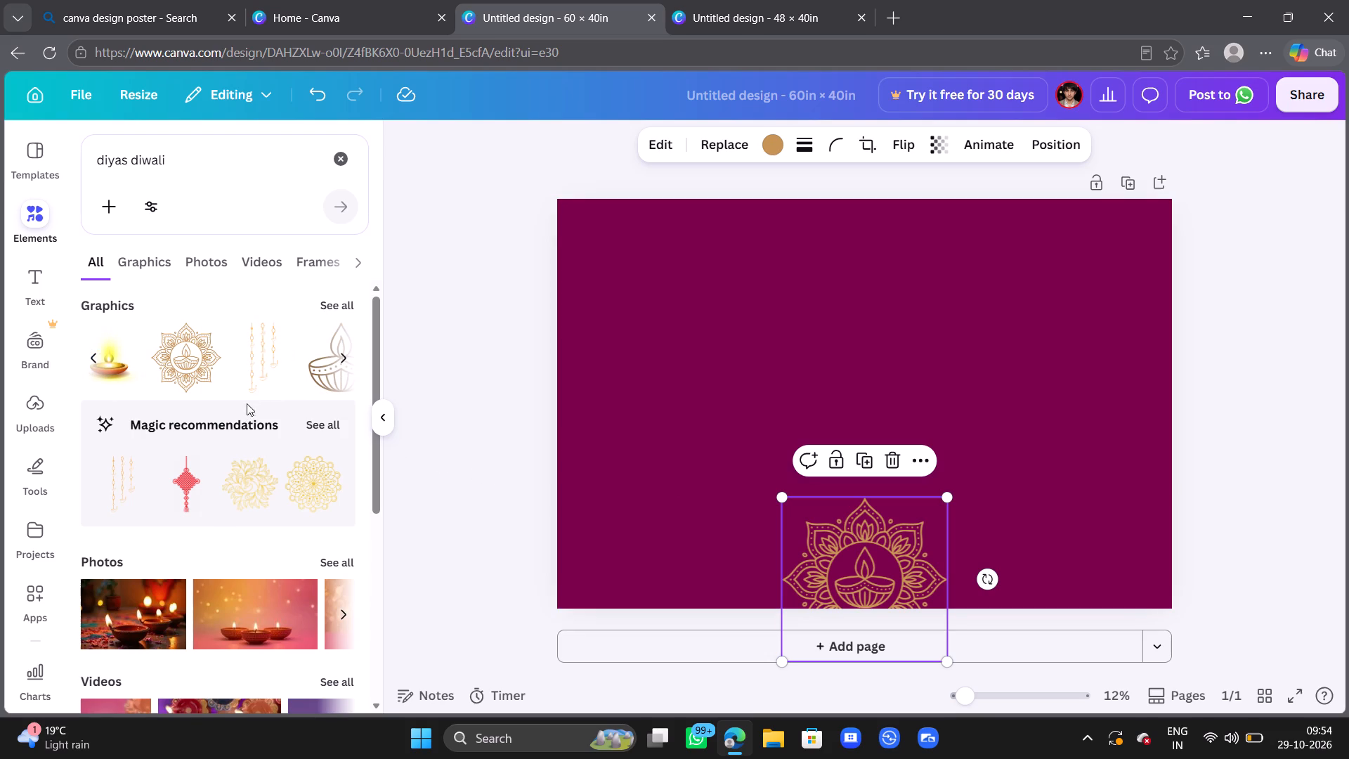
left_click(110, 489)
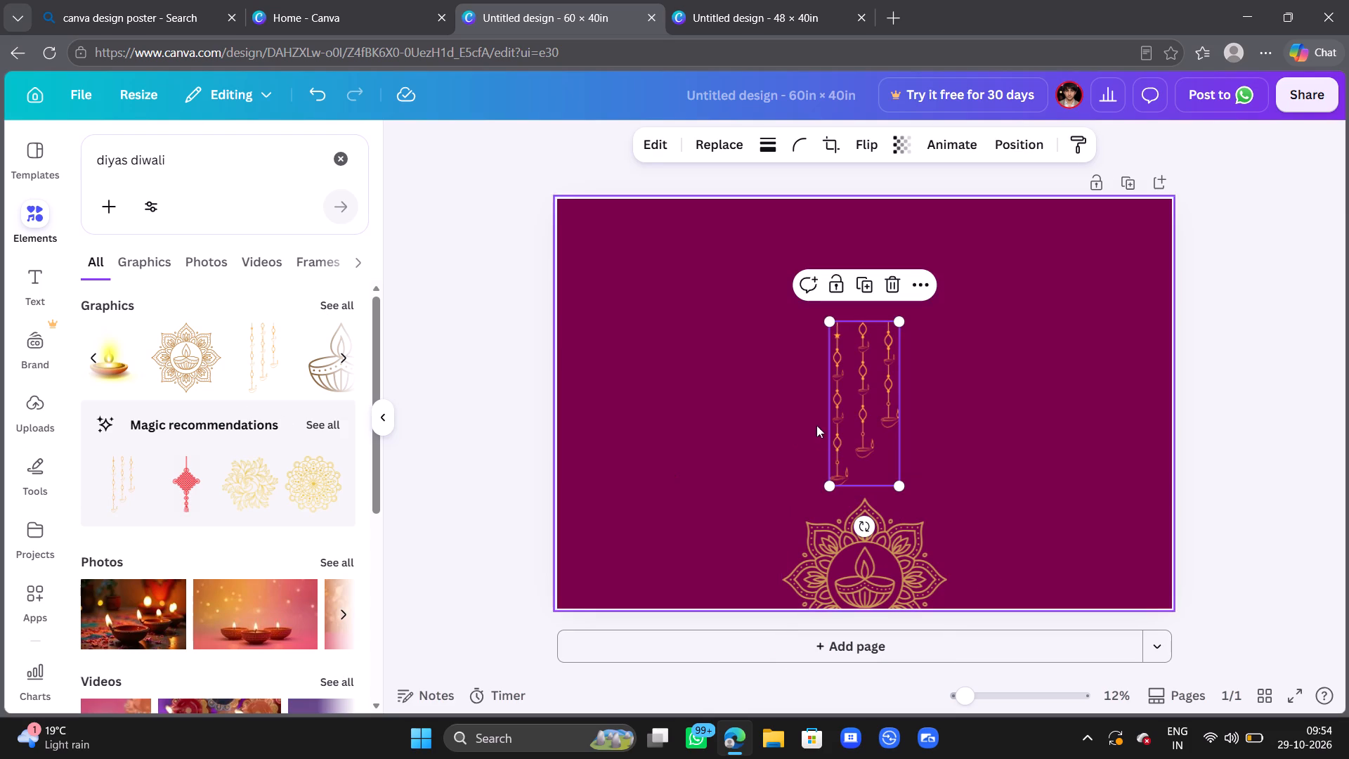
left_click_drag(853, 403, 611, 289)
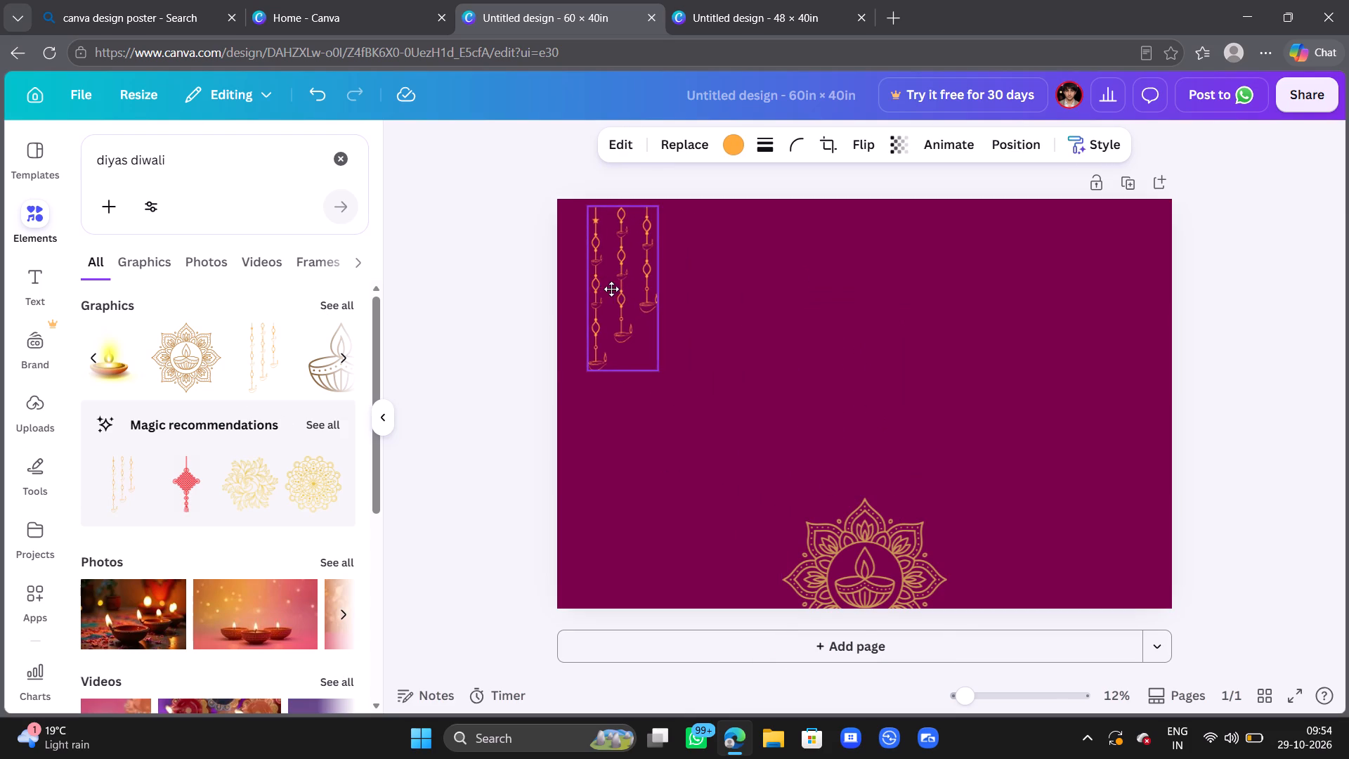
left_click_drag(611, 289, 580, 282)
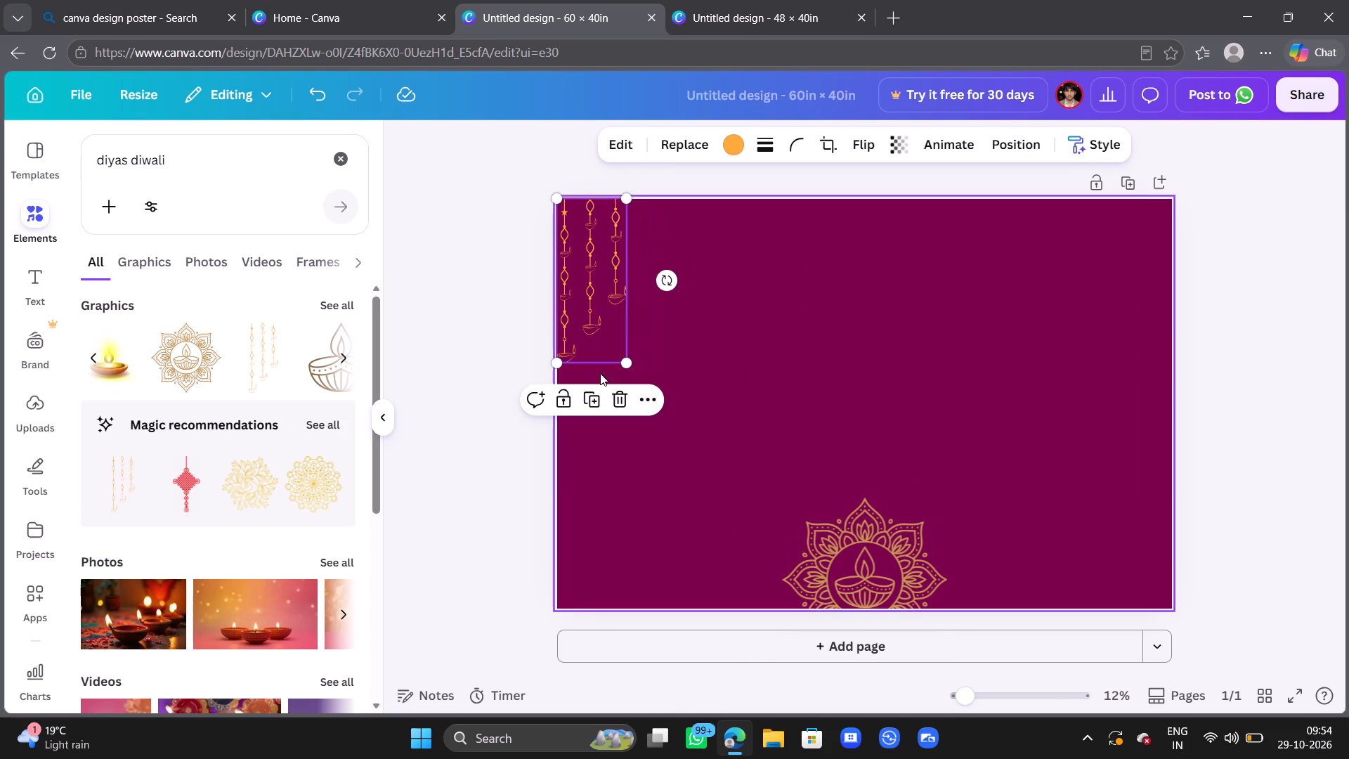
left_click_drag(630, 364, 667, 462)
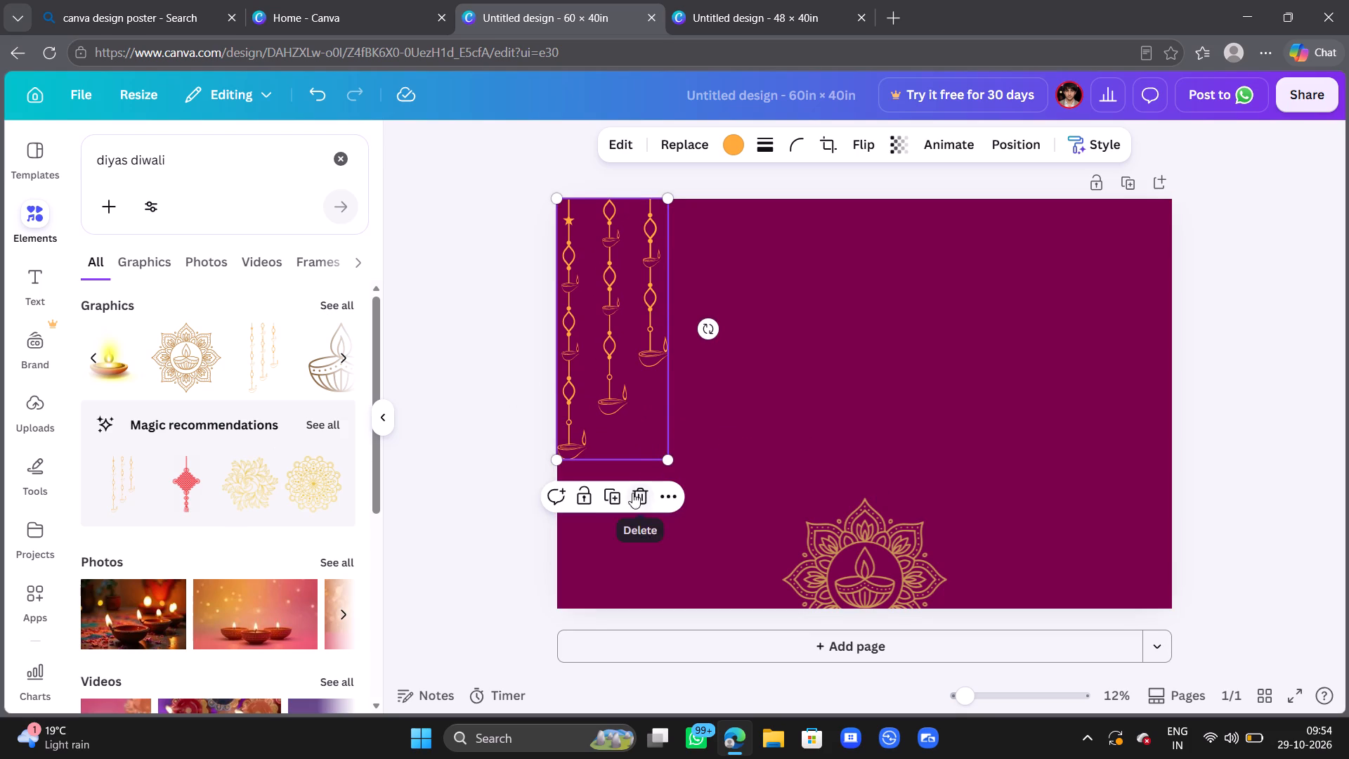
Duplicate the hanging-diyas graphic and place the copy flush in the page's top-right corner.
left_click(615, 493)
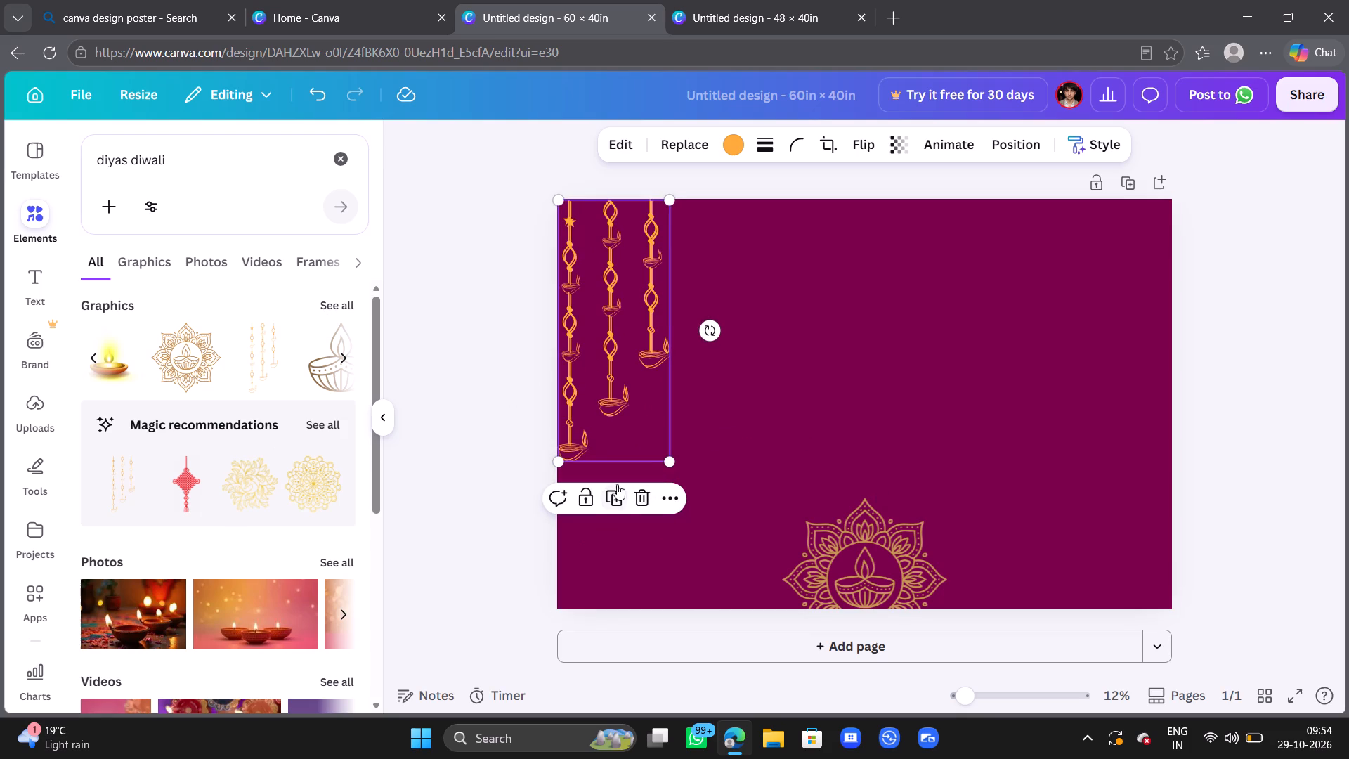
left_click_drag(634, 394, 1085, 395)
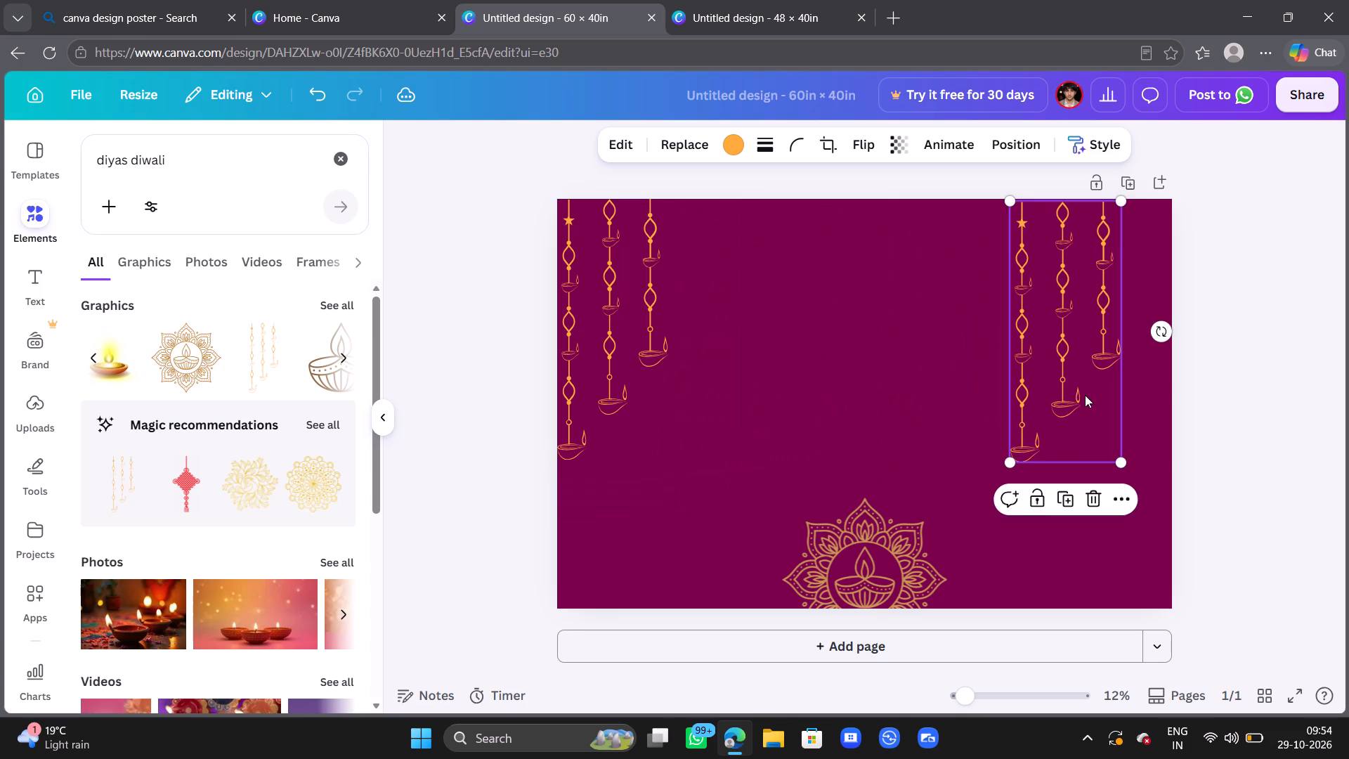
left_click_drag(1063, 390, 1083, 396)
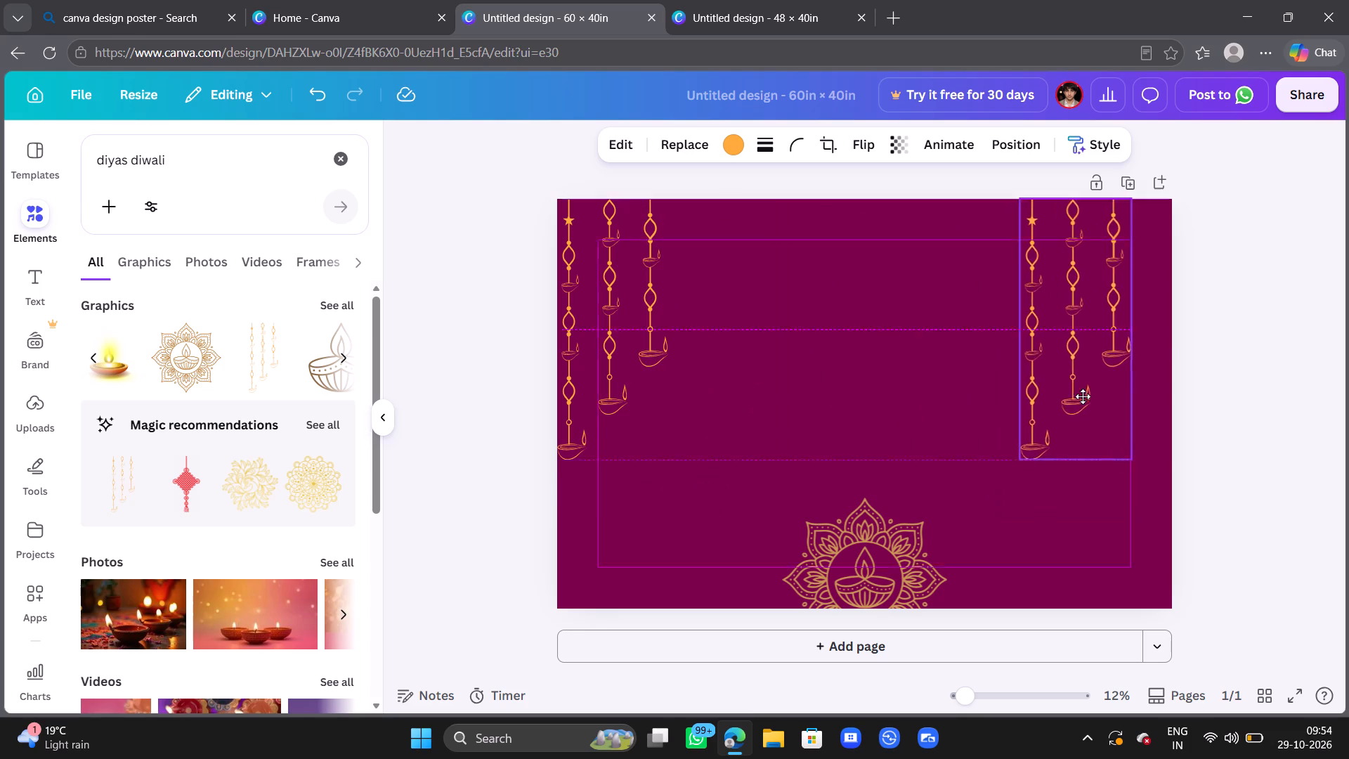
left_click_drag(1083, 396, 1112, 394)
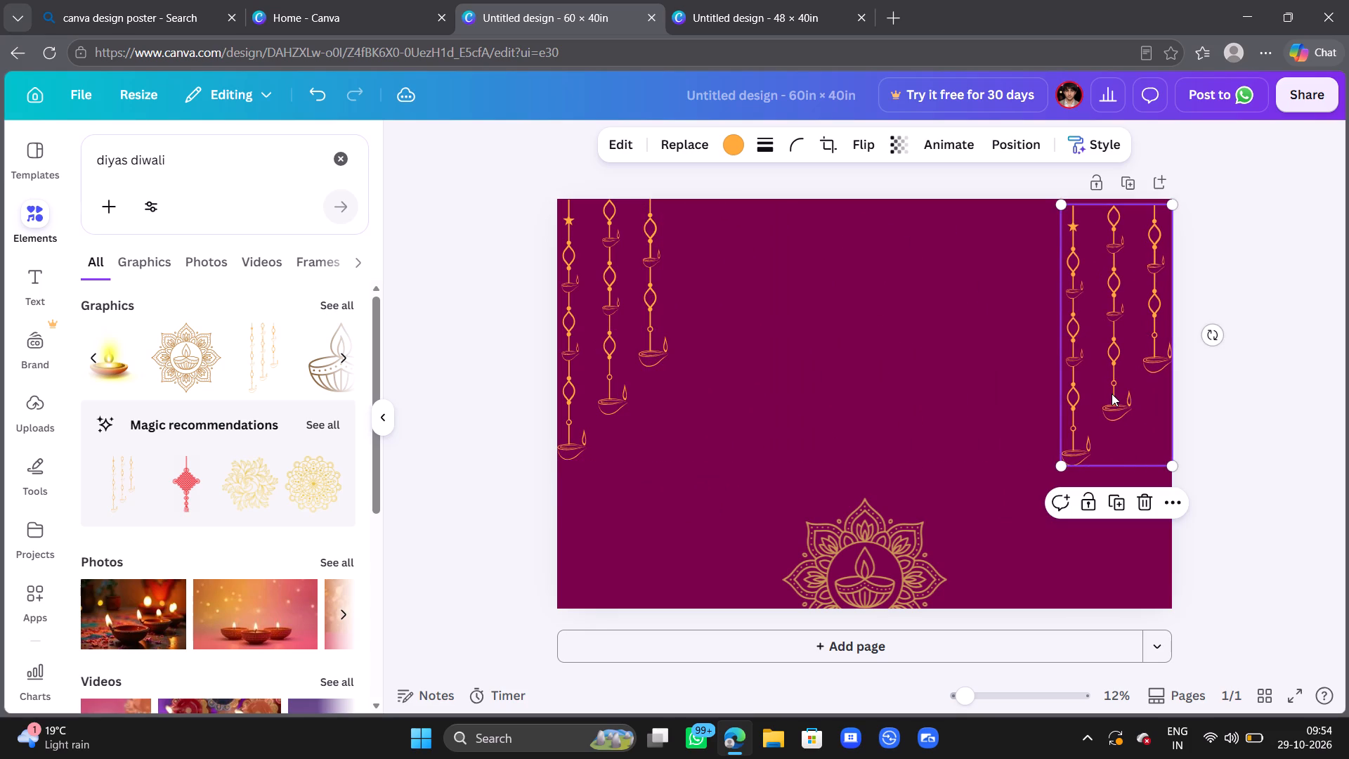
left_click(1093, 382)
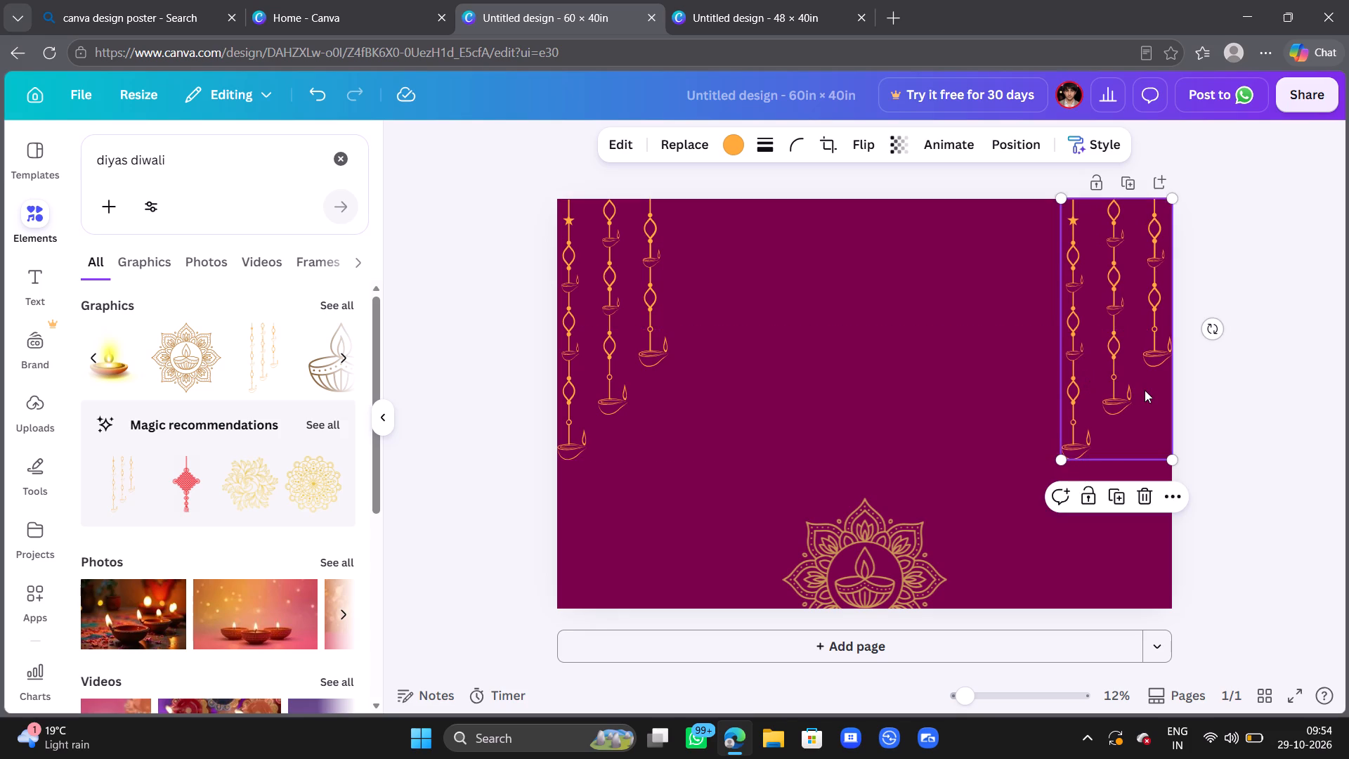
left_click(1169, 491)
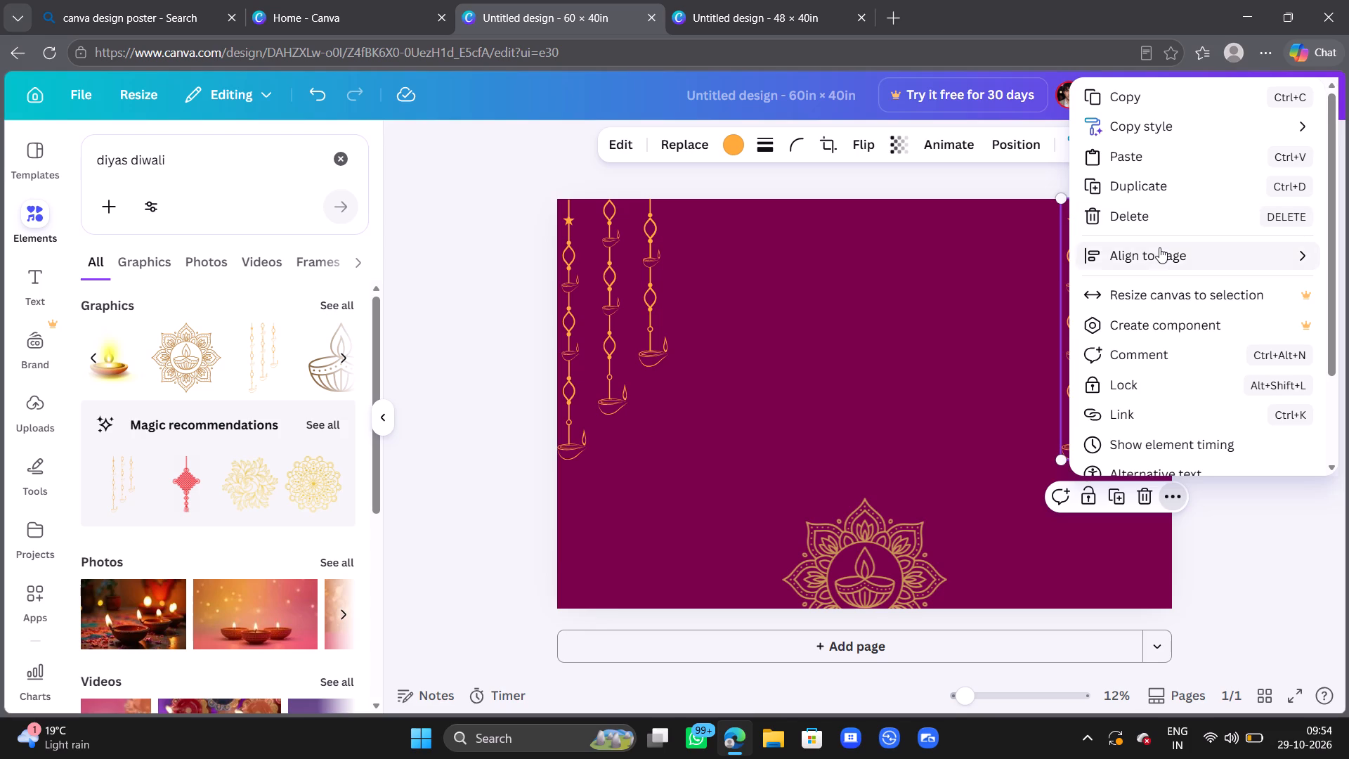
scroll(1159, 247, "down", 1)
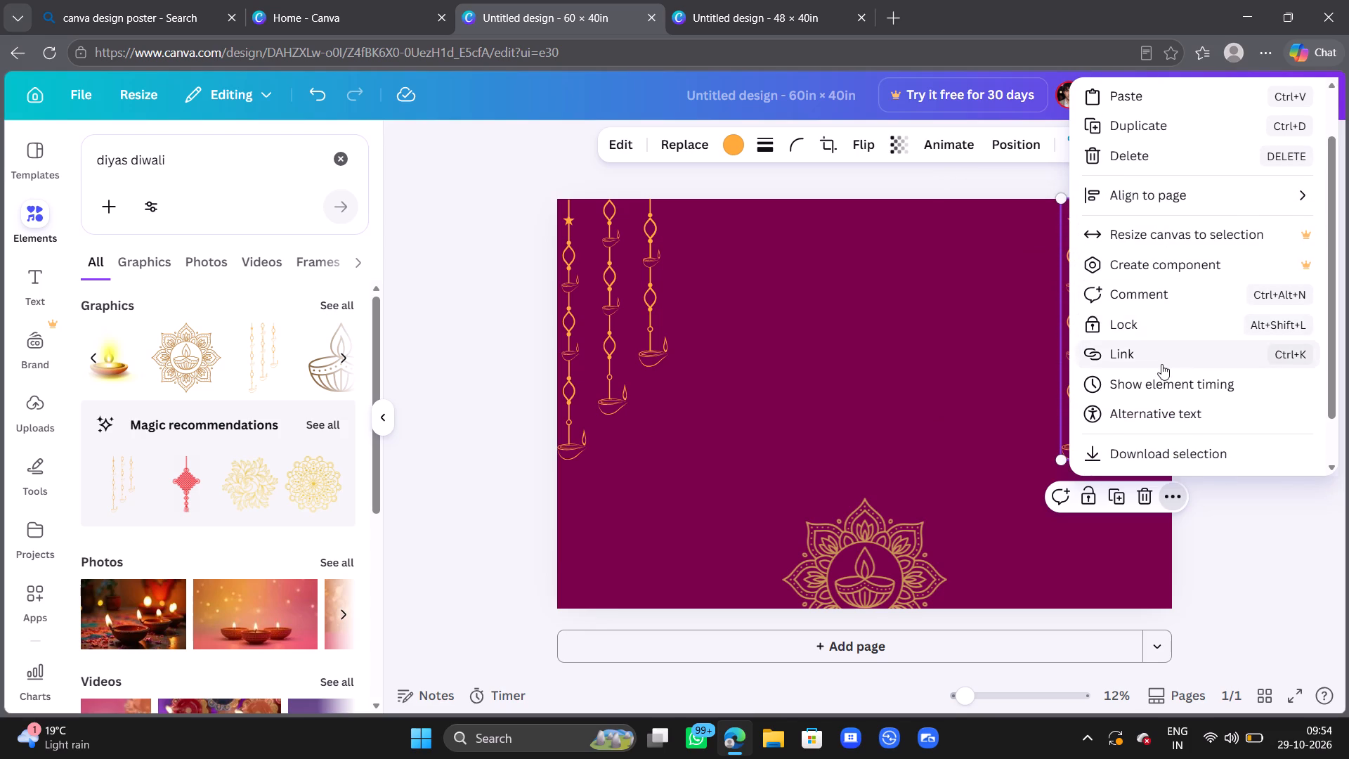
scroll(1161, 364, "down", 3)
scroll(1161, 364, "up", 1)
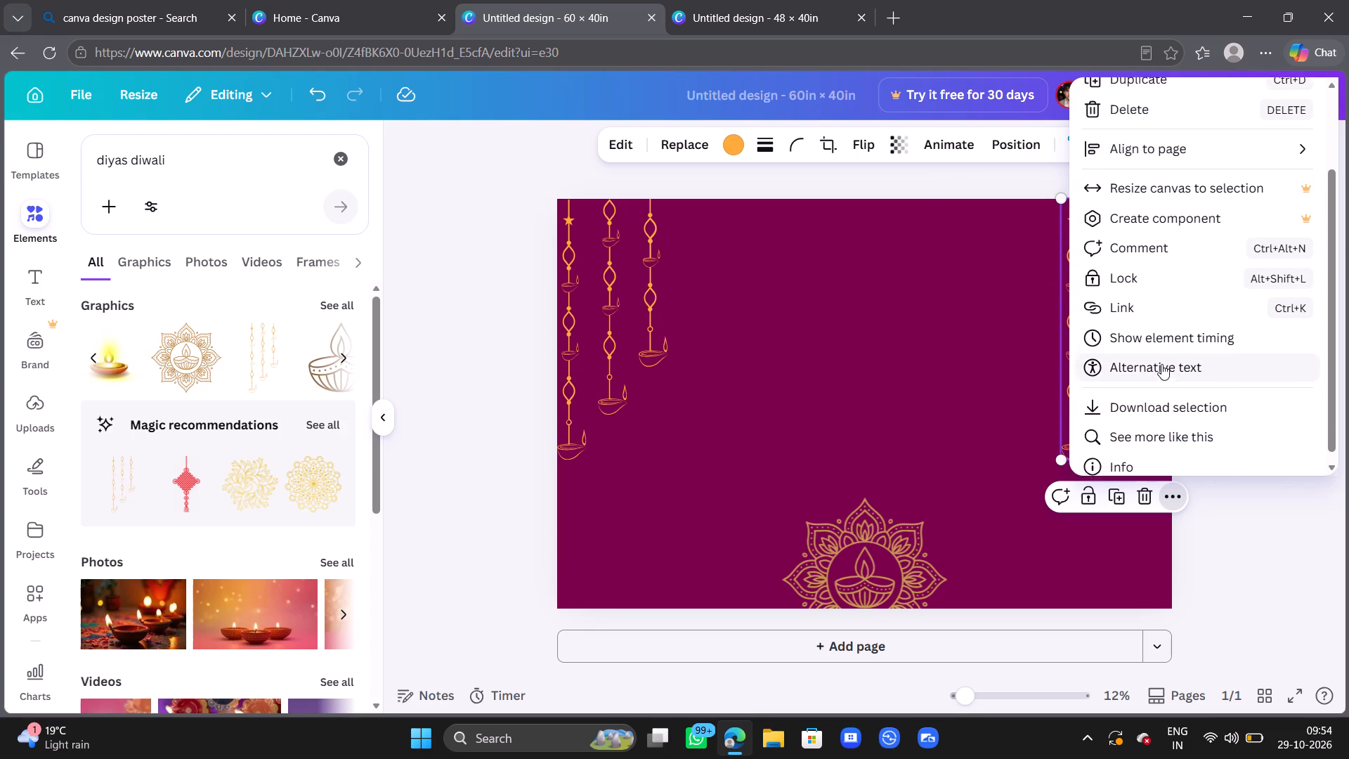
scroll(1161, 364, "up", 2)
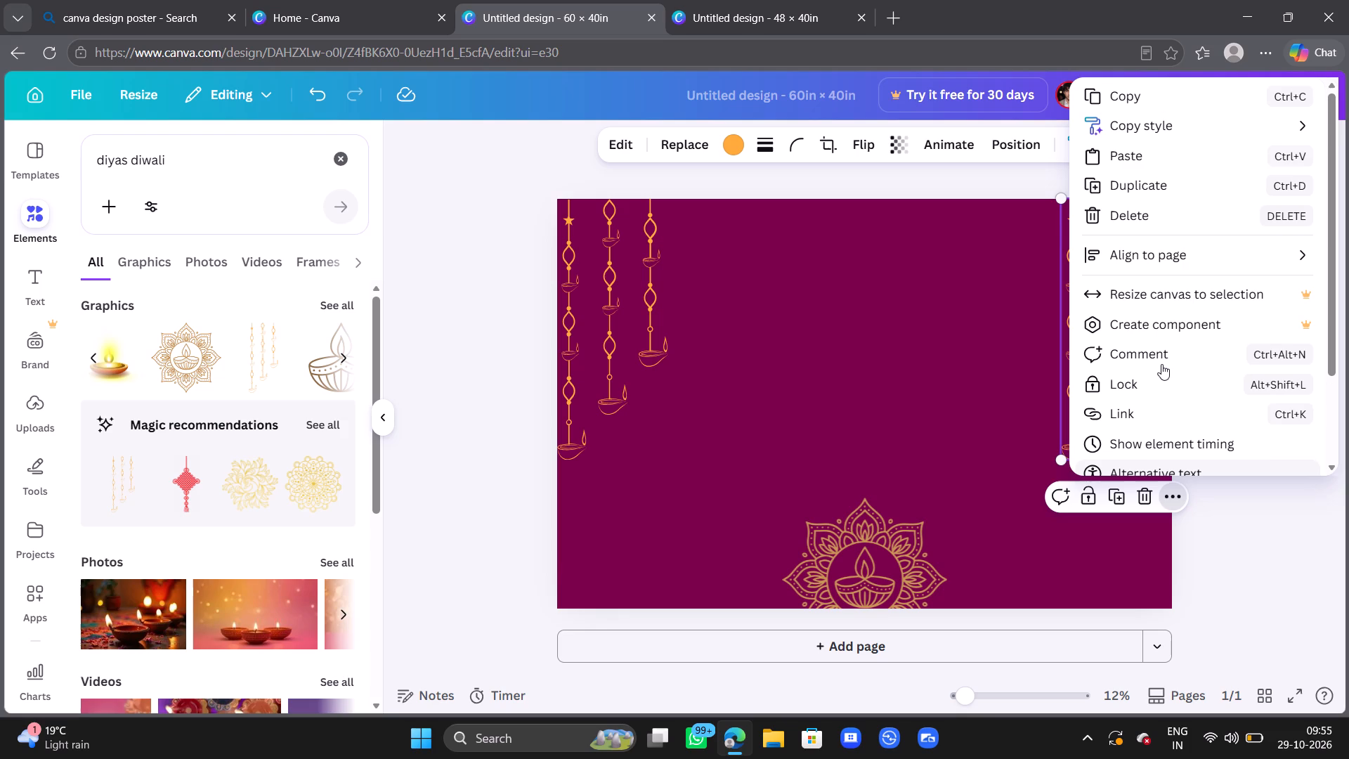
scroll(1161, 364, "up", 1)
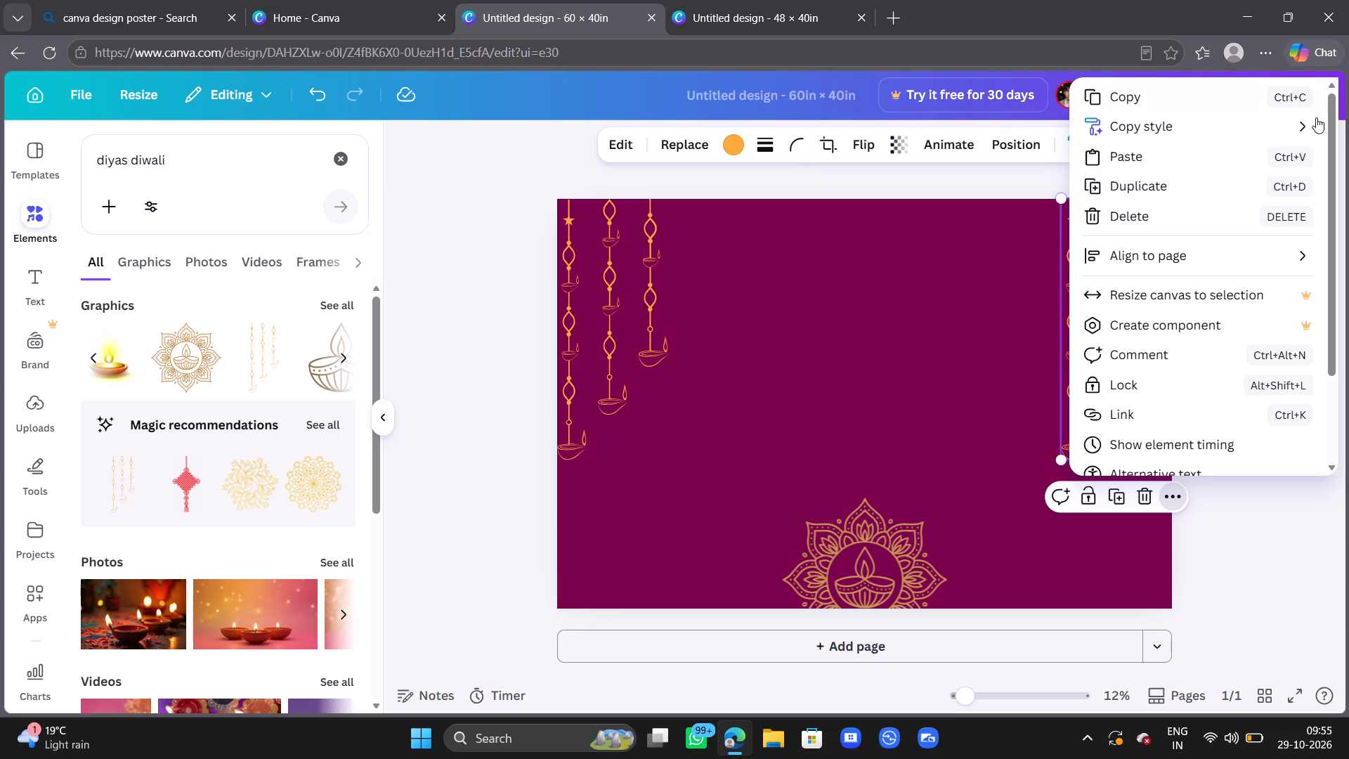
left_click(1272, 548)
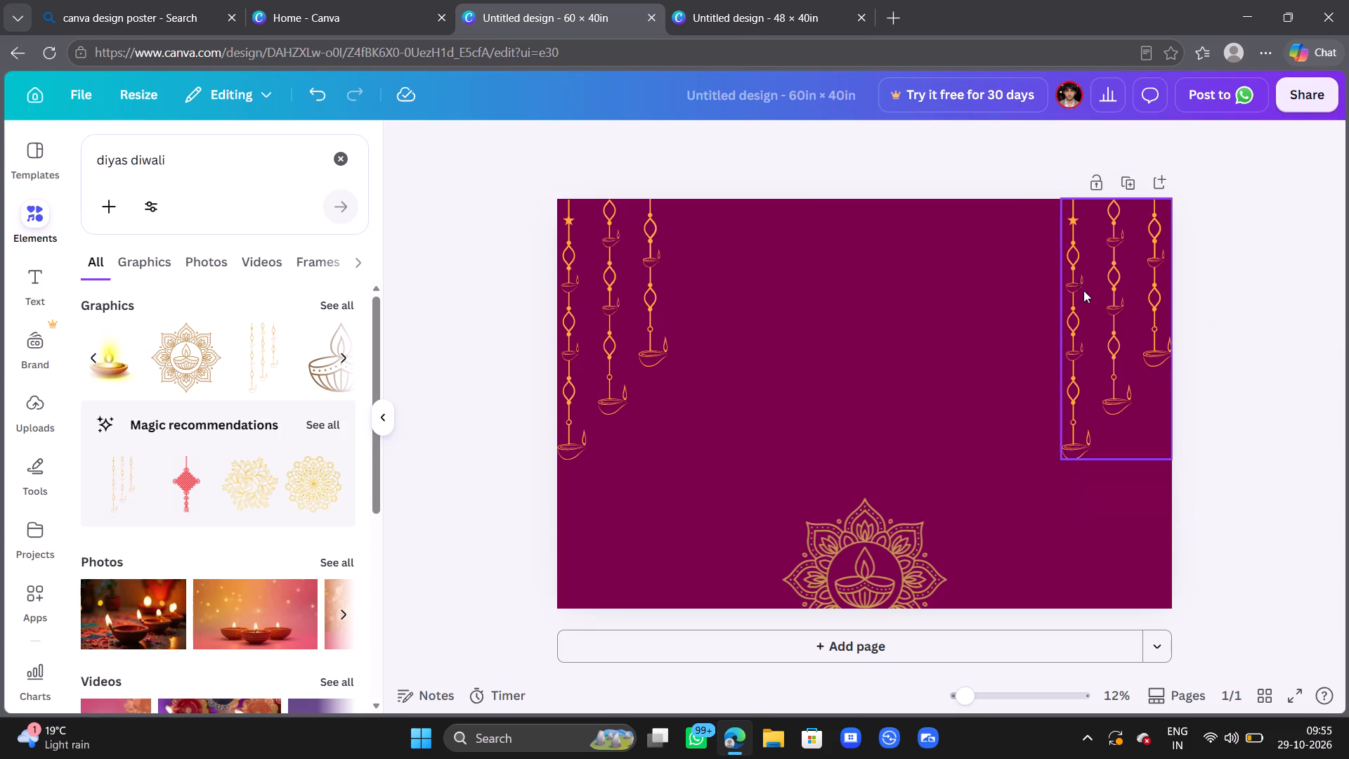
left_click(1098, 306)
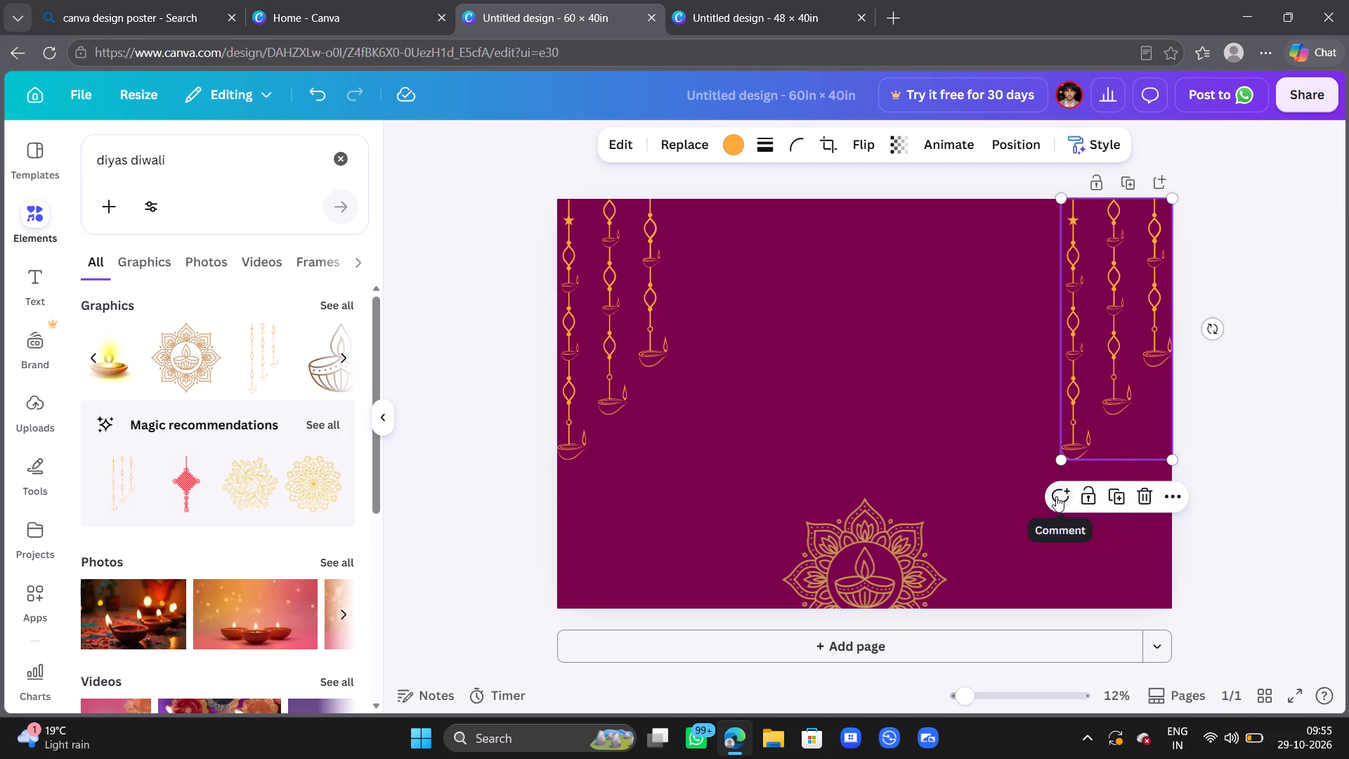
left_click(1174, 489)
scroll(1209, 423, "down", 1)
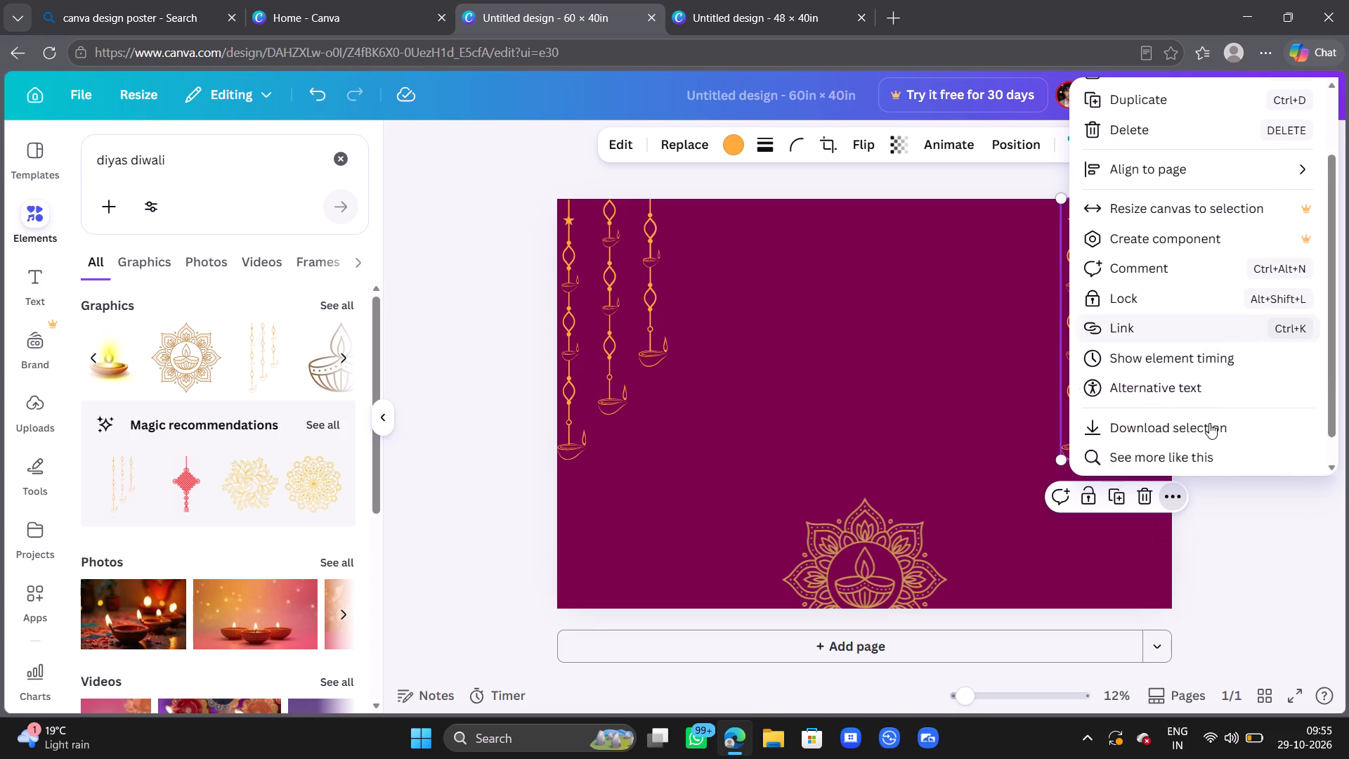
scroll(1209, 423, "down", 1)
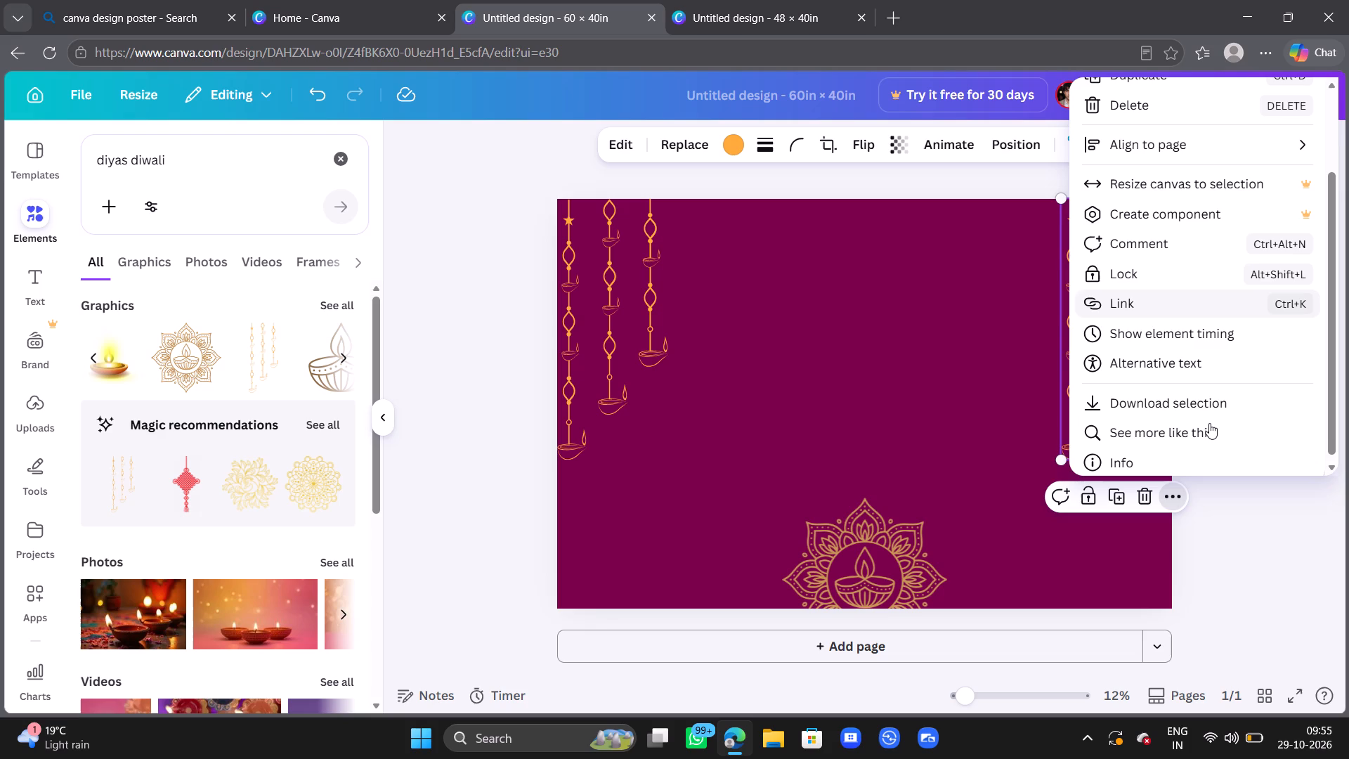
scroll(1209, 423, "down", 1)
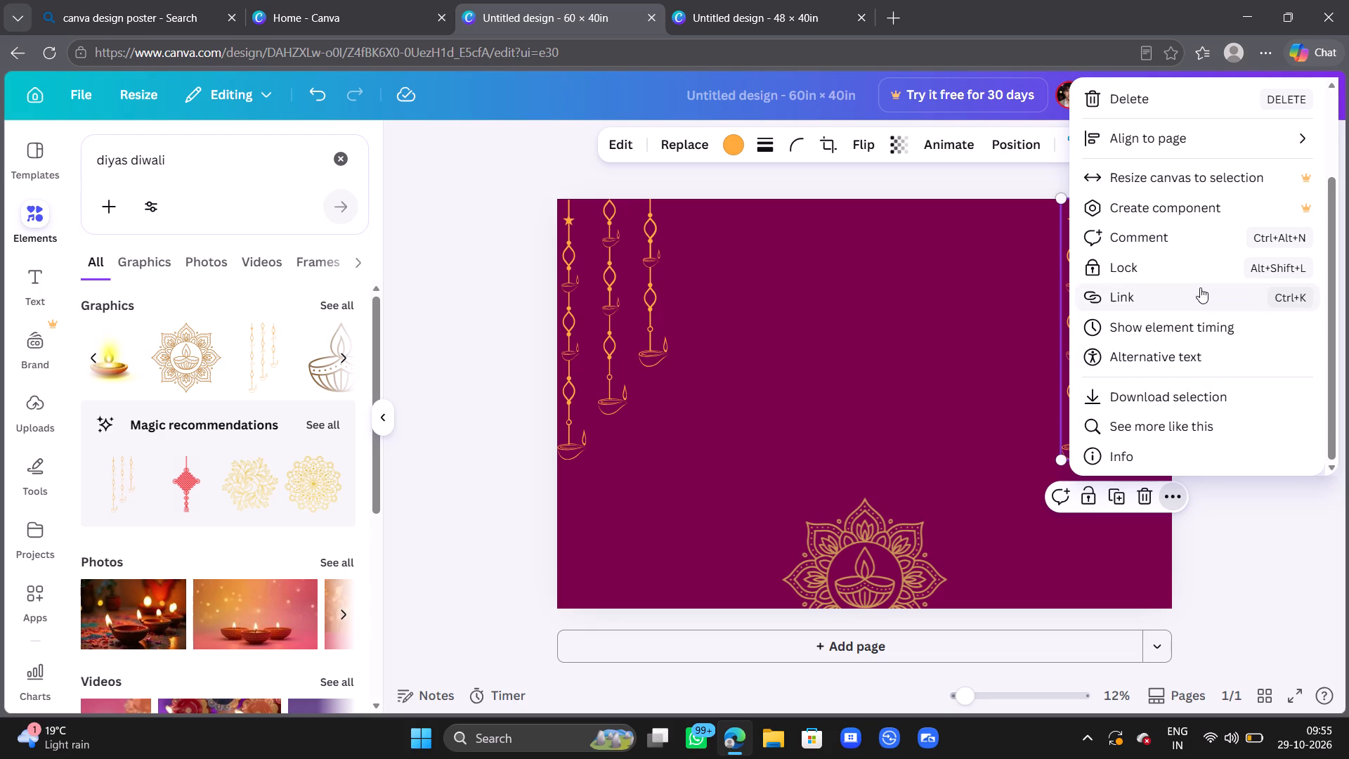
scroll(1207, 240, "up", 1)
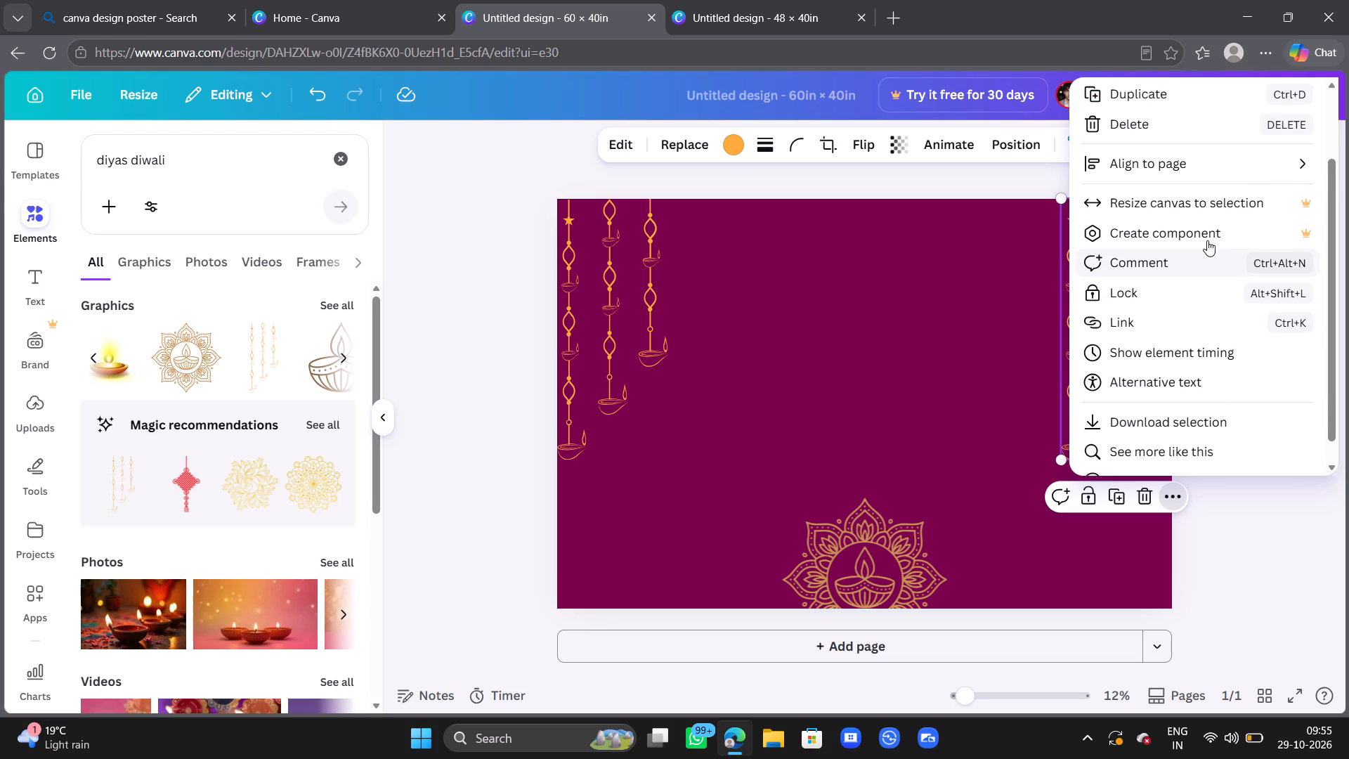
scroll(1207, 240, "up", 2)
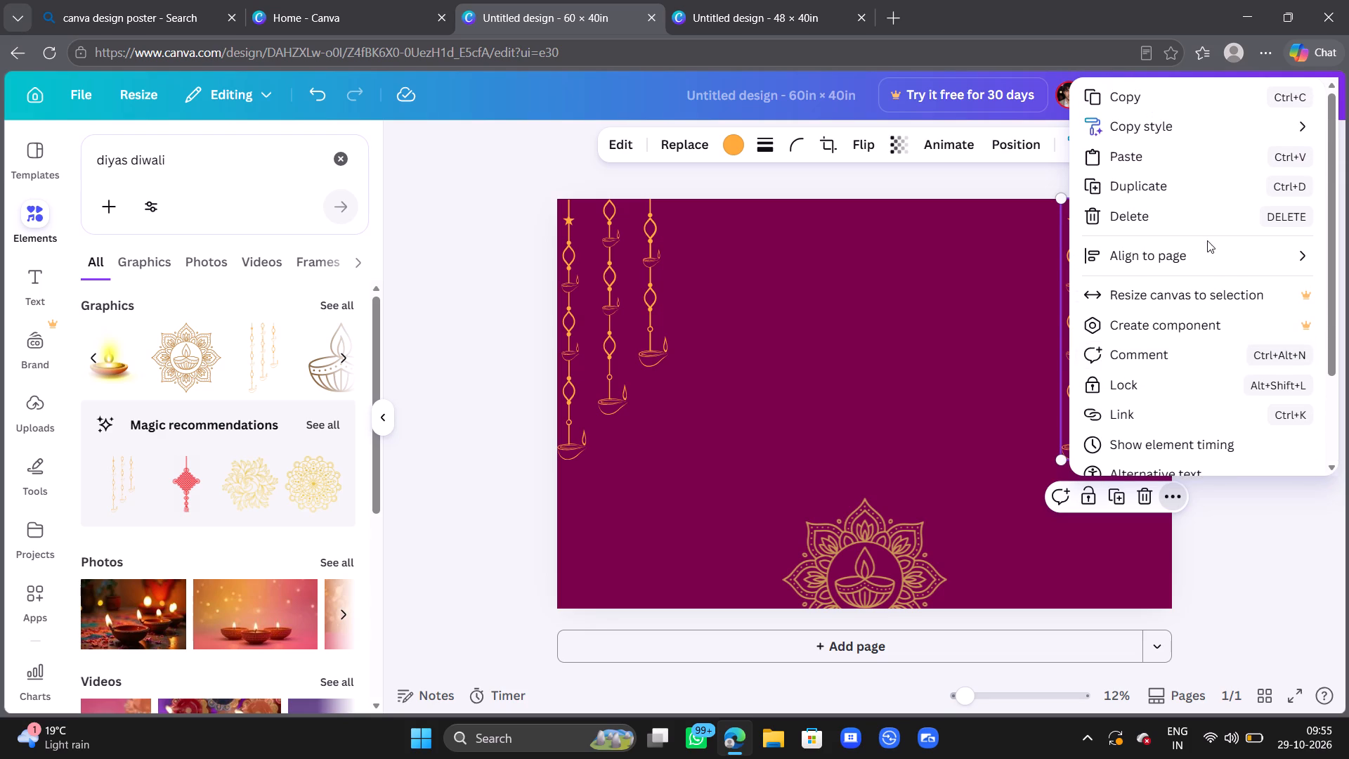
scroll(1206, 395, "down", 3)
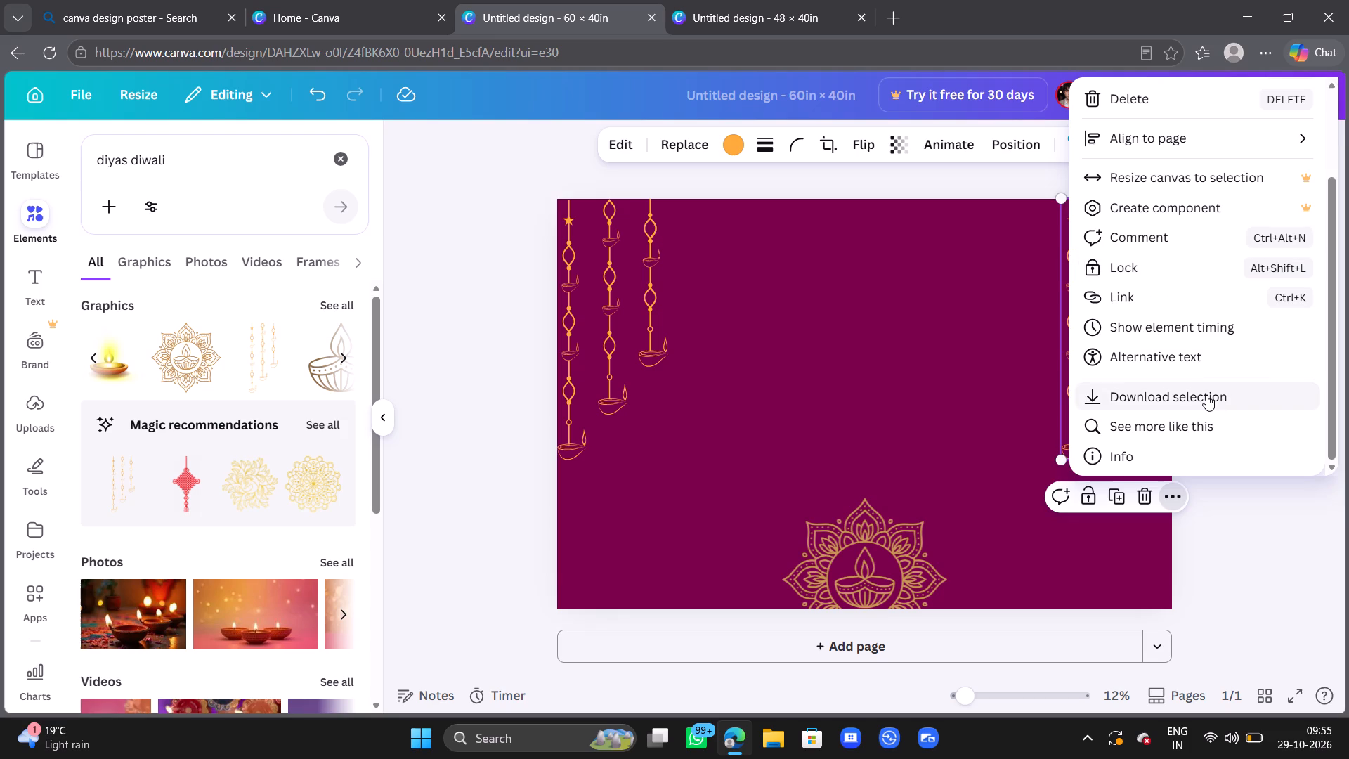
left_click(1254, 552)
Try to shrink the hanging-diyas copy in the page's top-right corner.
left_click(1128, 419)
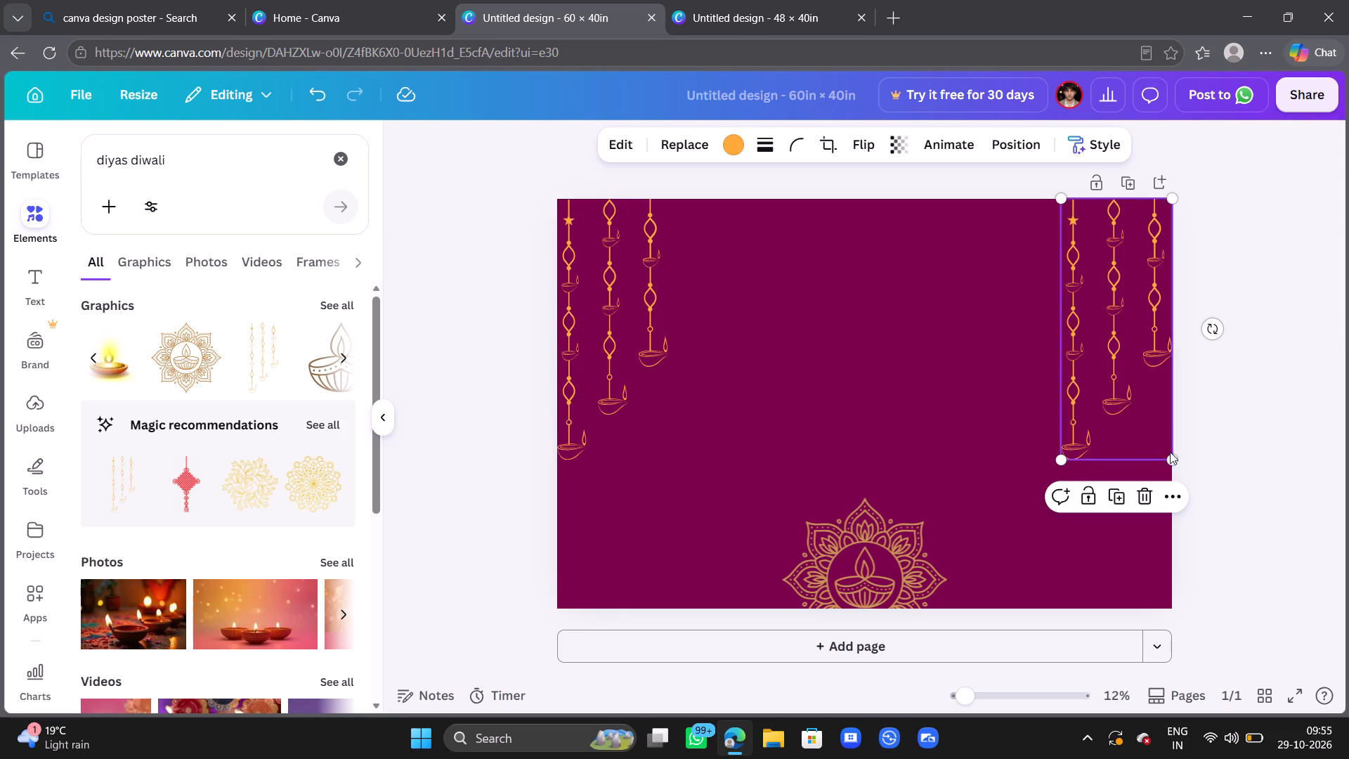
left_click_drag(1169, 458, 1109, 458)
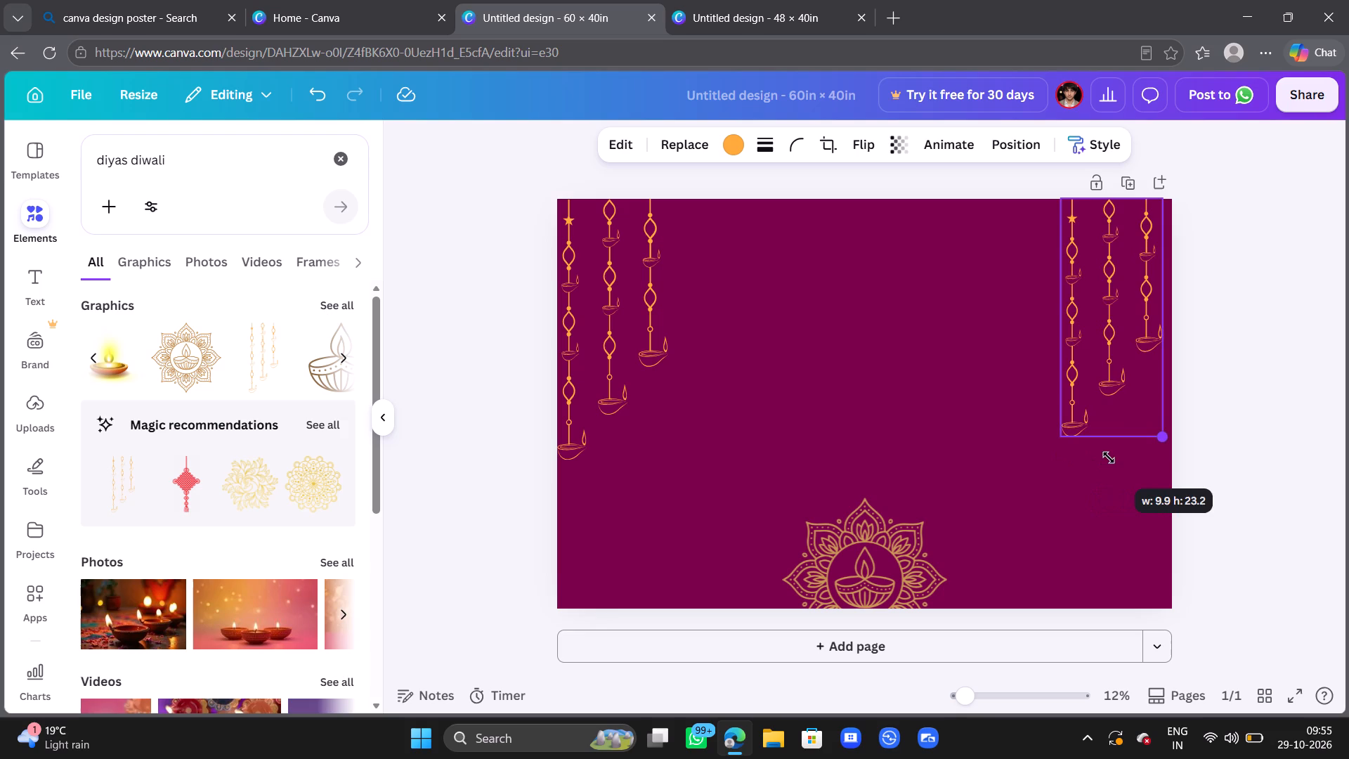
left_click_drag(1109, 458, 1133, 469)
Clear the "diyas diwali" query and any pasted text from the elements search, leaving it empty.
scroll(302, 342, "left", 3)
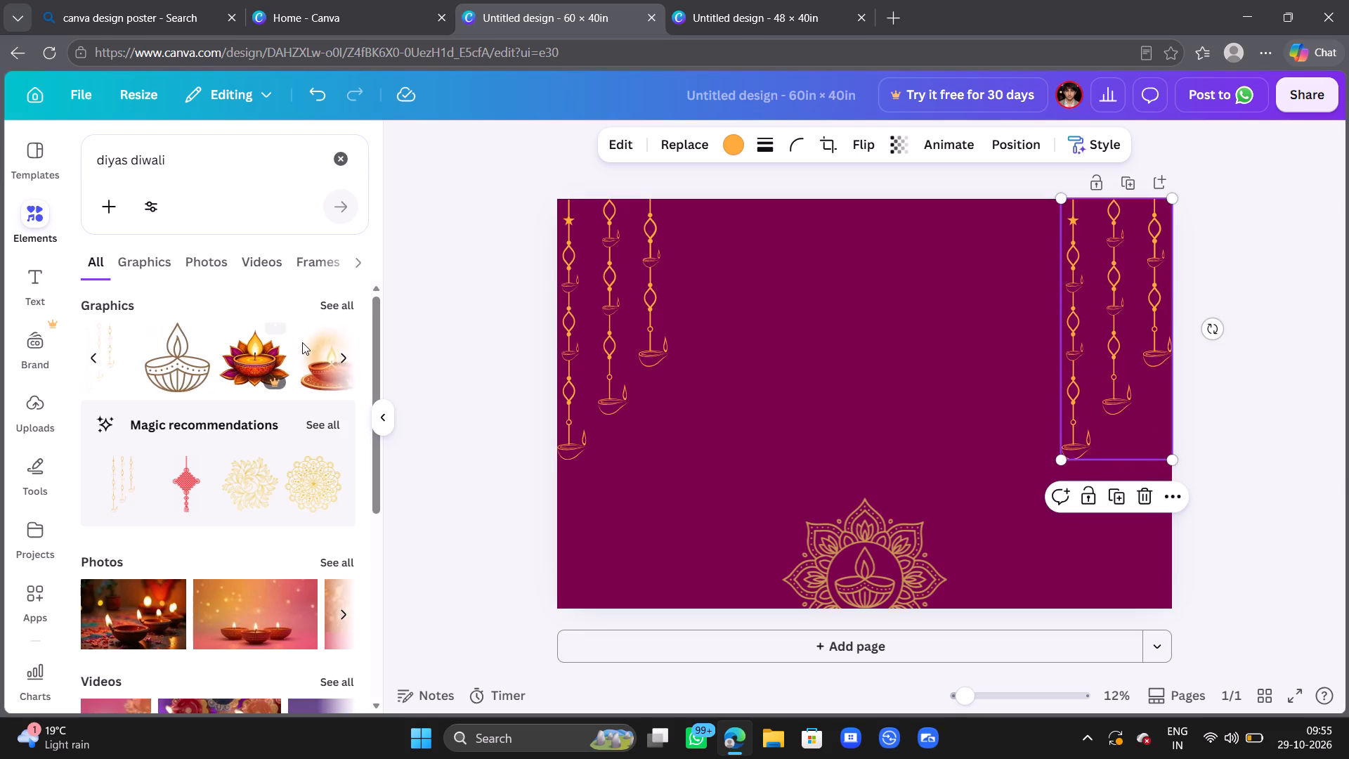
scroll(302, 342, "left", 2)
scroll(302, 342, "right", 4)
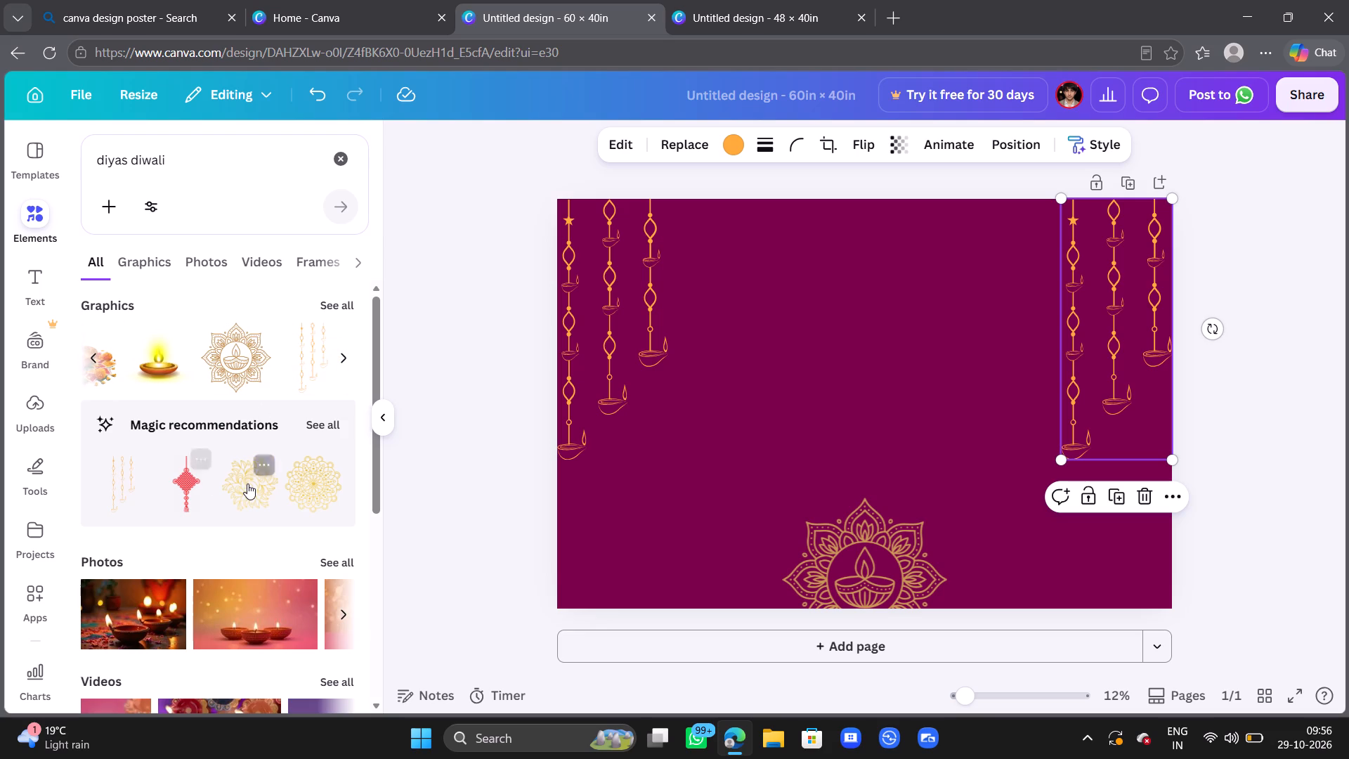
scroll(247, 484, "left", 1)
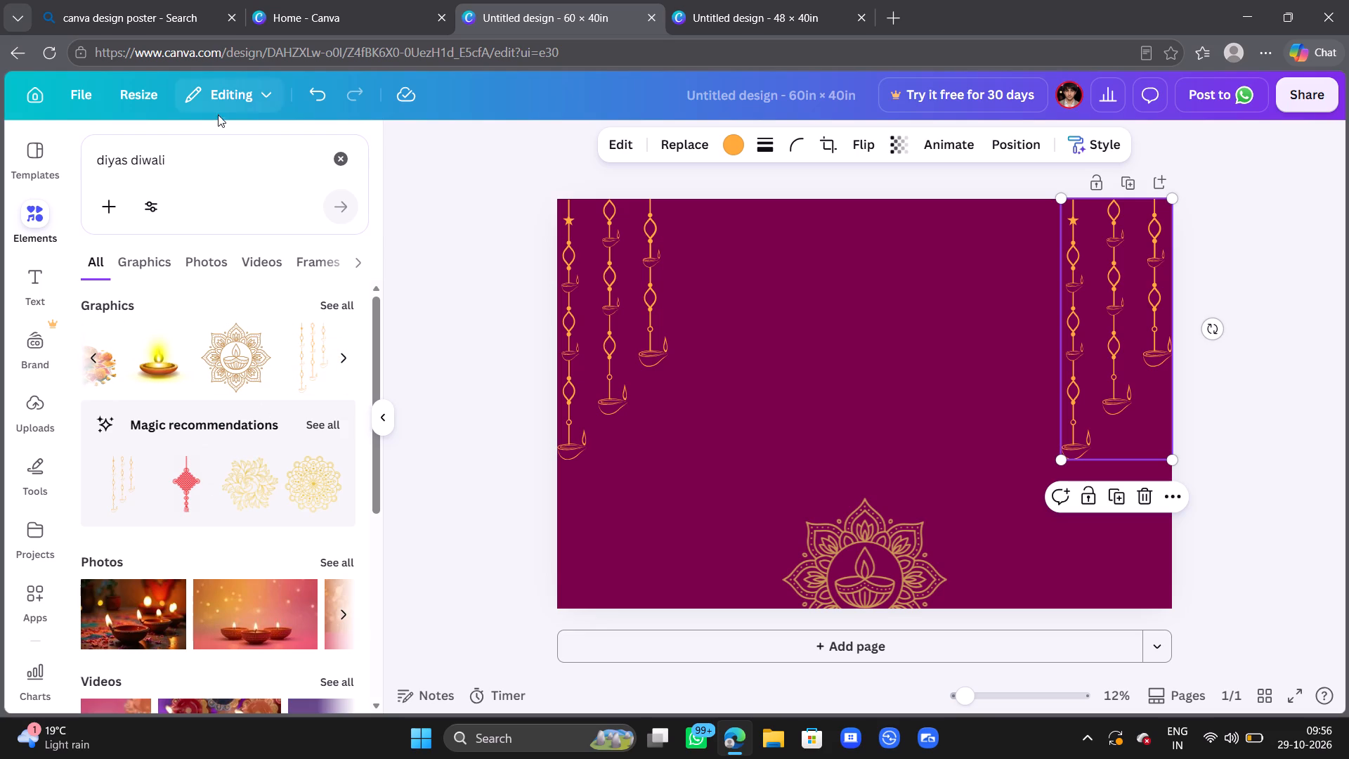
left_click(220, 165)
key("BackSpace")
key("BackSpace")
key("BackSpace")
key("BackSpace")
key("BackSpace")
key("BackSpace")
key("BackSpace")
key("BackSpace")
key("BackSpace")
key("BackSpace")
key("BackSpace")
key("BackSpace")
key("BackSpace")
key("BackSpace")
key("BackSpace")
key("BackSpace")
key("BackSpace")
key("BackSpace")
key("BackSpace")
key("BackSpace")
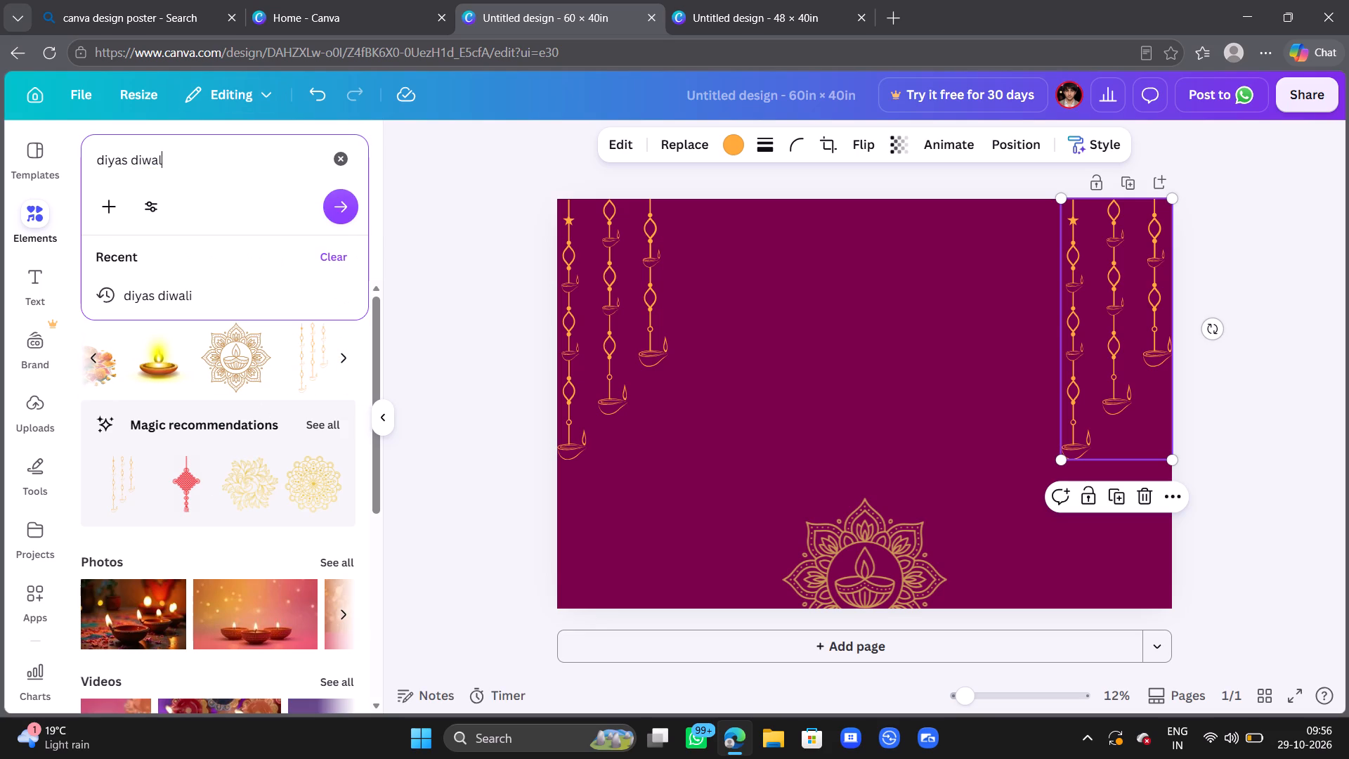
key("ctrl+v")
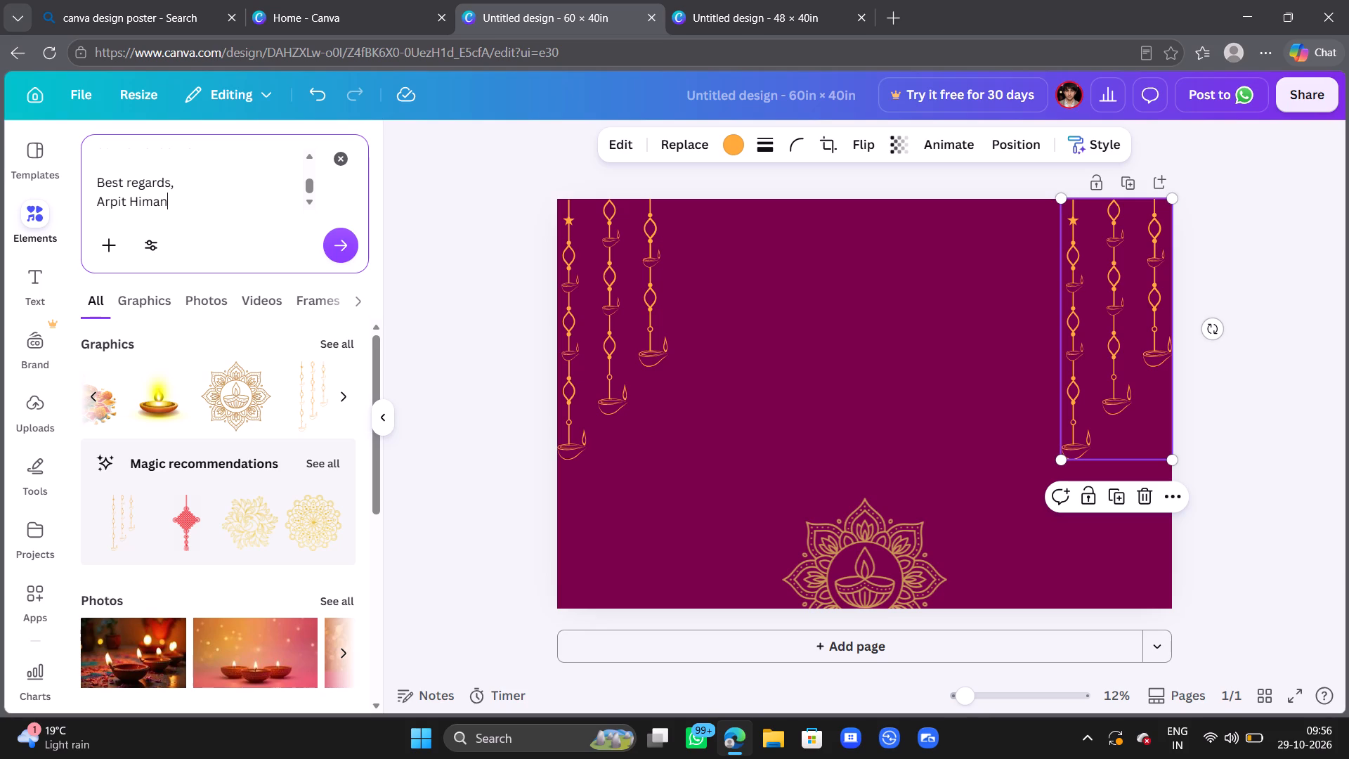
key("BackSpace")
key("BackSpace")
key("BackSpace")
key("BackSpace")
key("BackSpace")
key("BackSpace")
key("BackSpace")
key("BackSpace")
key("BackSpace")
key("BackSpace")
key("BackSpace")
key("BackSpace")
key("BackSpace")
key("BackSpace")
key("BackSpace")
key("BackSpace")
key("BackSpace")
key("BackSpace")
key("BackSpace")
key("BackSpace")
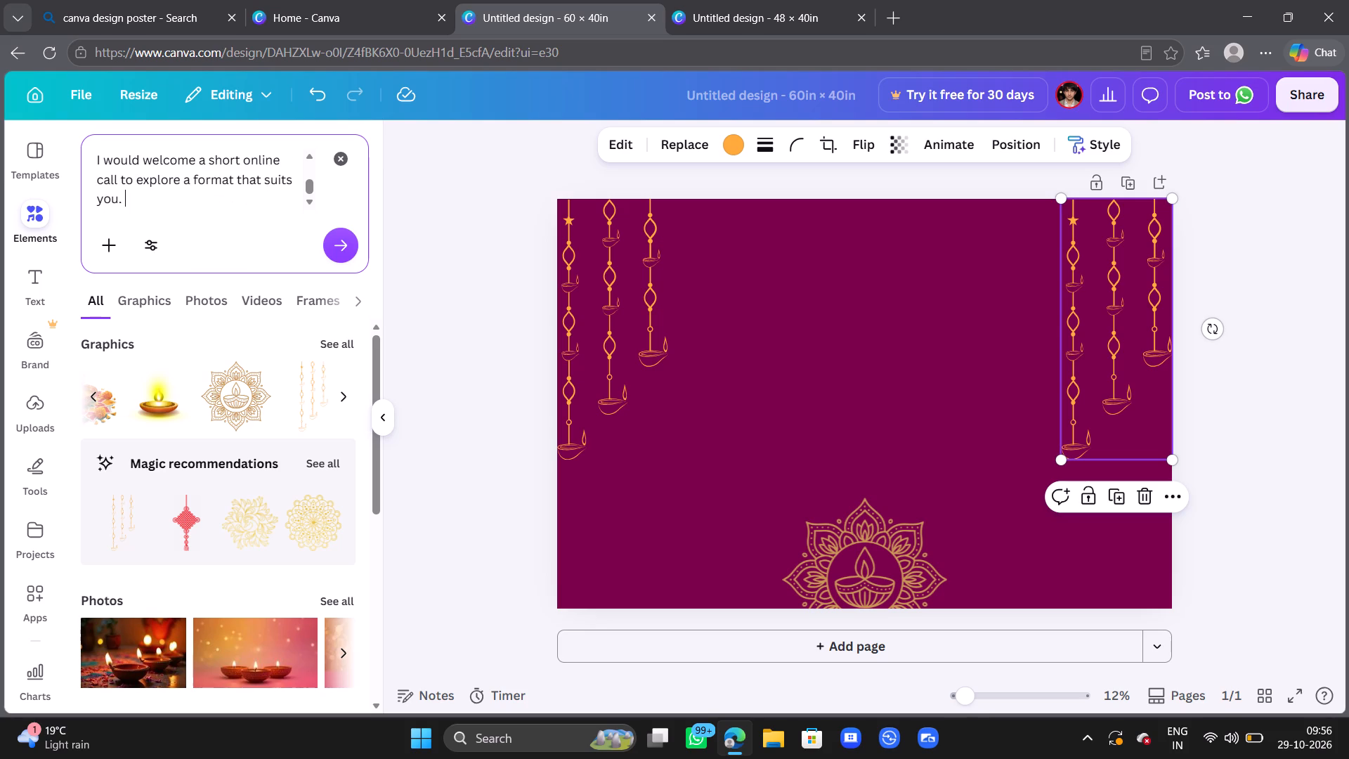
key("ctrl+a")
key("BackSpace")
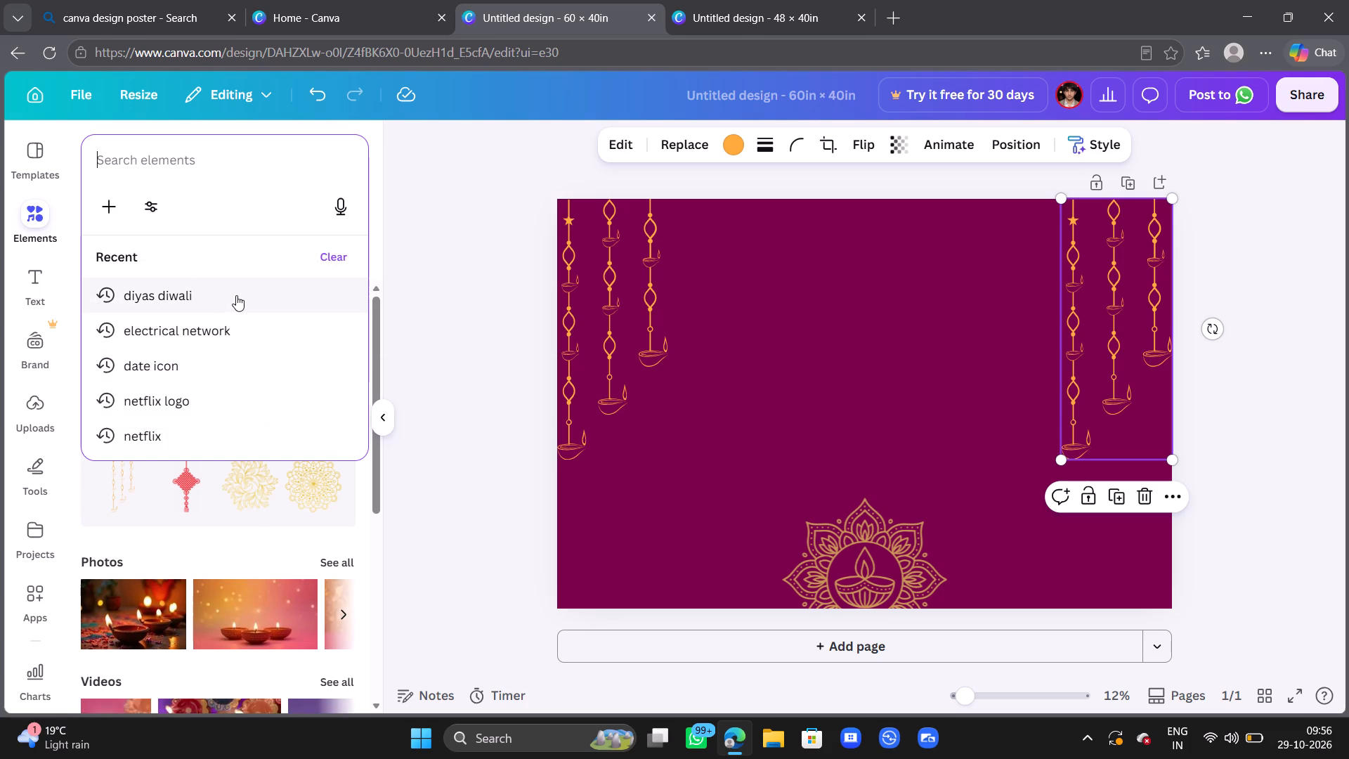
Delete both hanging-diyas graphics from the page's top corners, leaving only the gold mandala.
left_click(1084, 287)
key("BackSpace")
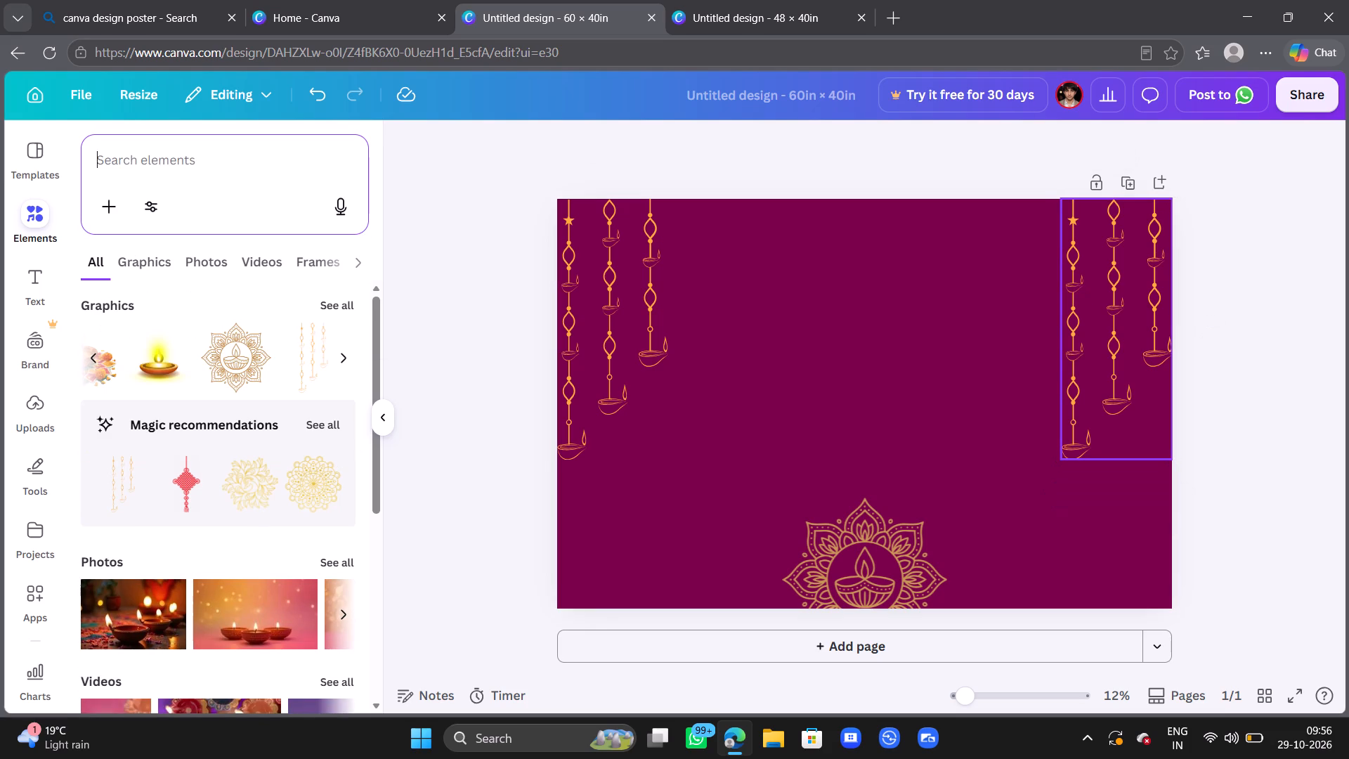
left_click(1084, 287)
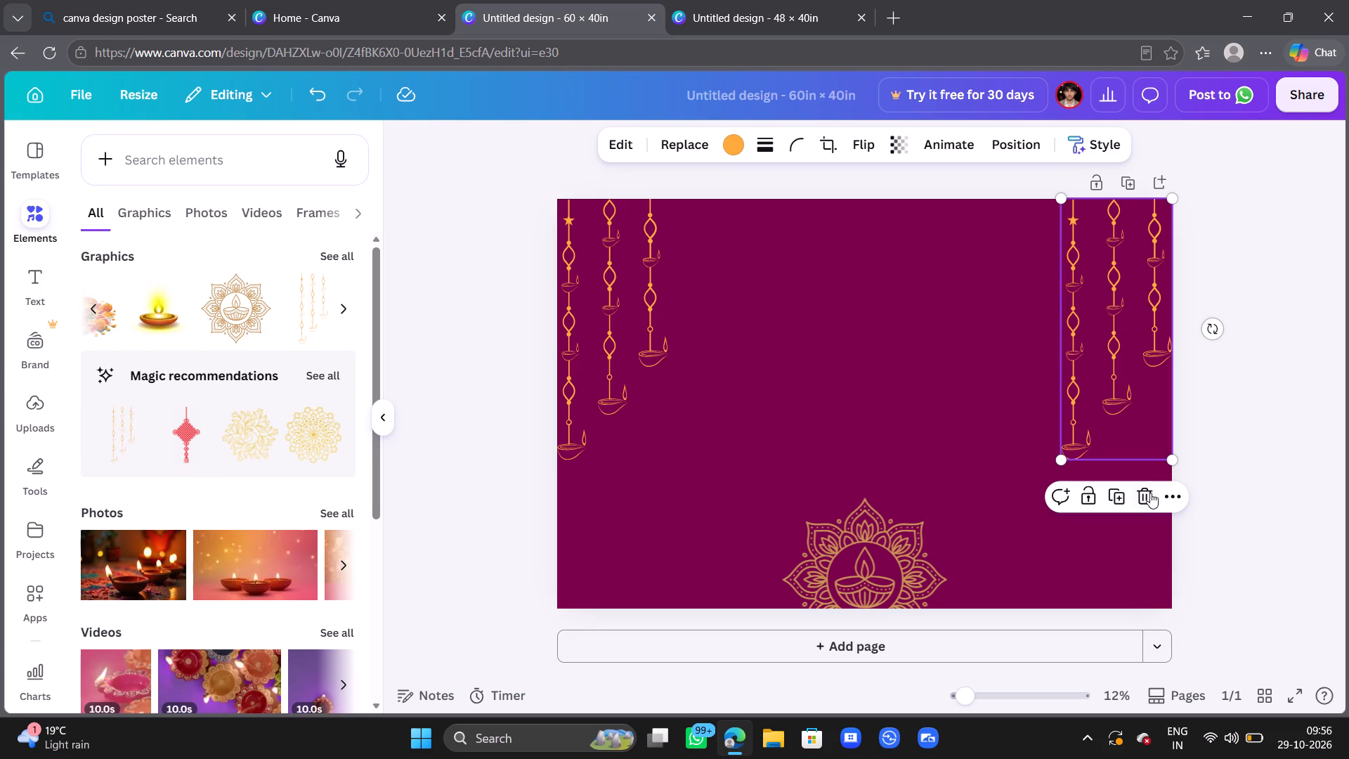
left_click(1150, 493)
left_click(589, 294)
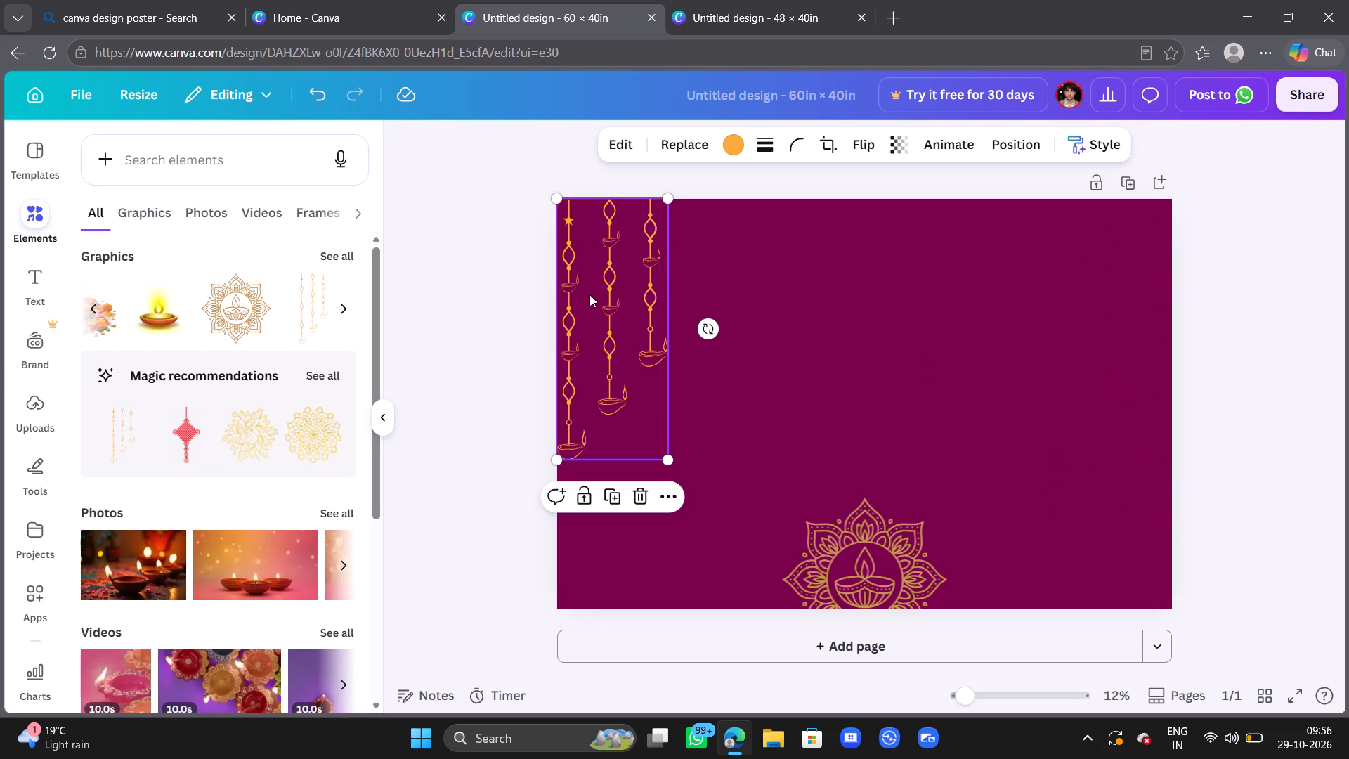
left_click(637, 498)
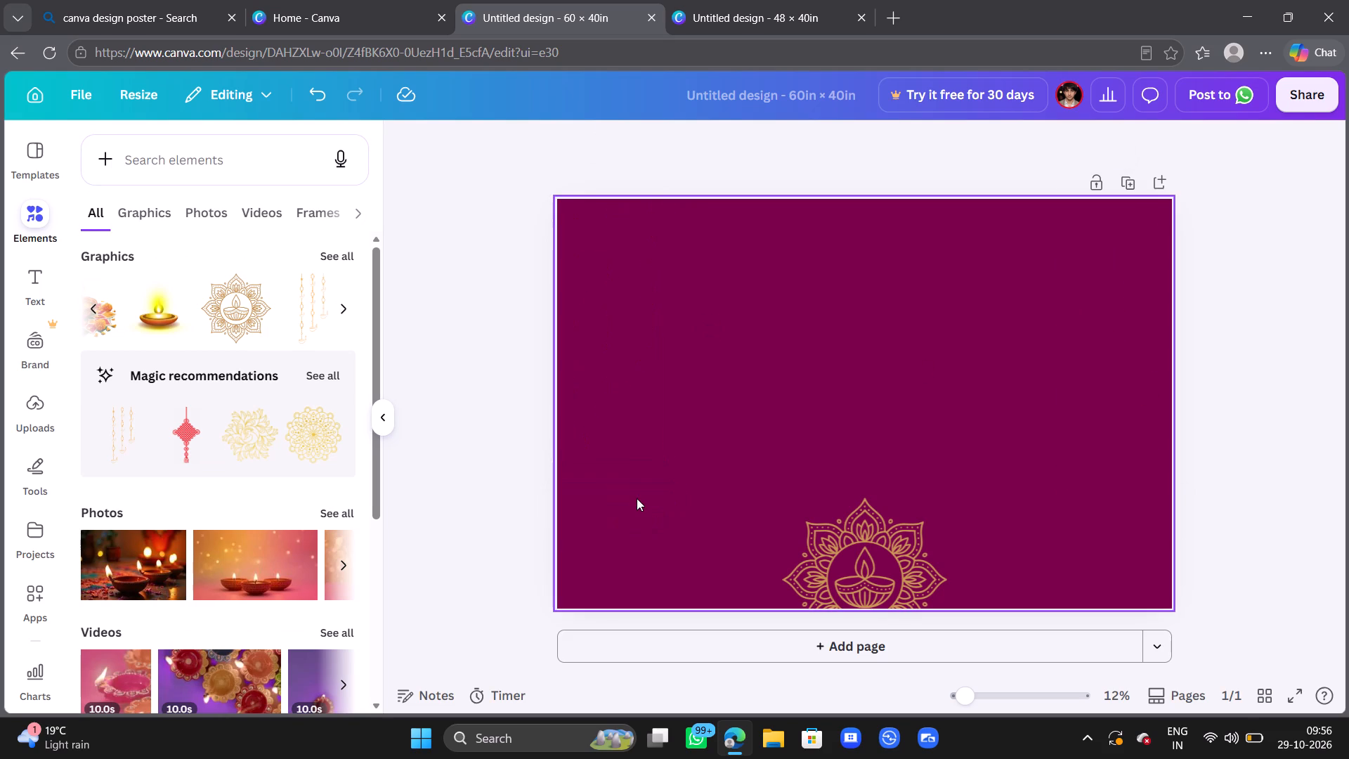
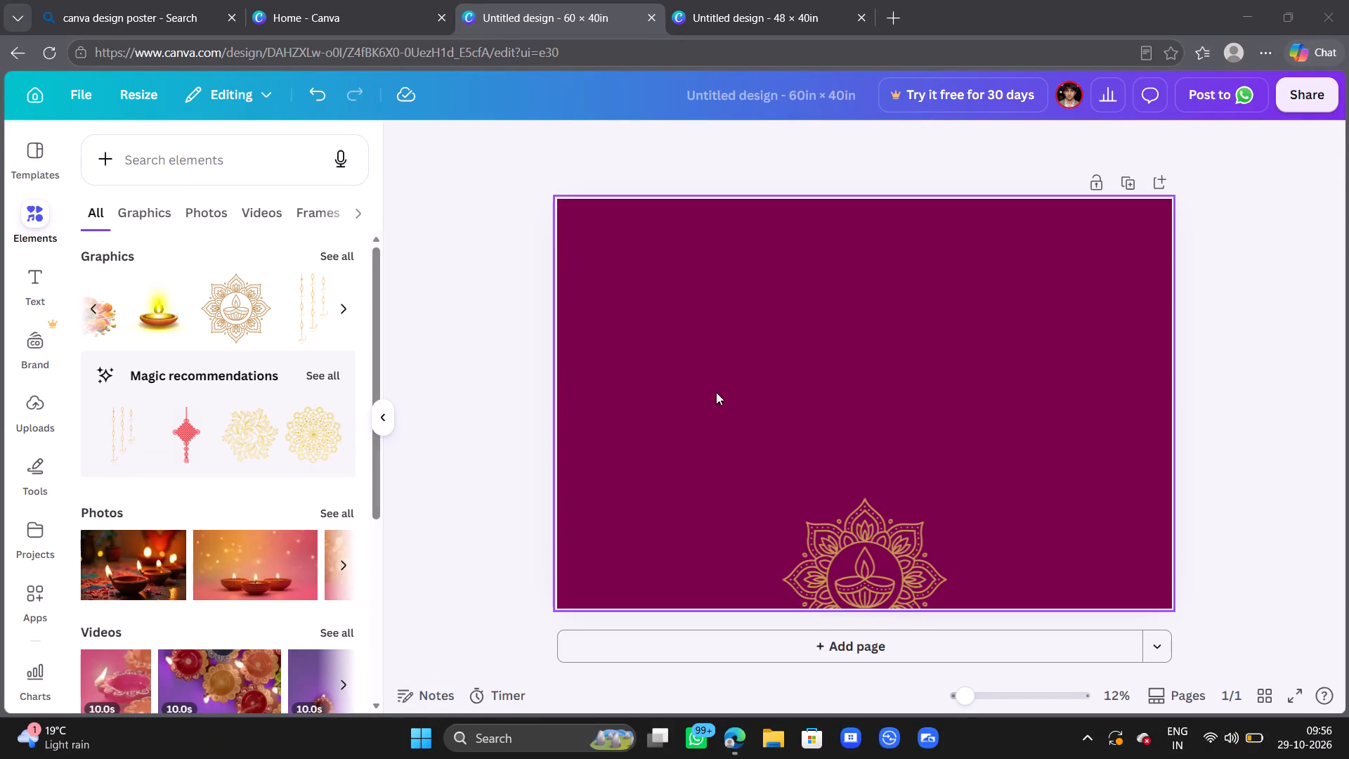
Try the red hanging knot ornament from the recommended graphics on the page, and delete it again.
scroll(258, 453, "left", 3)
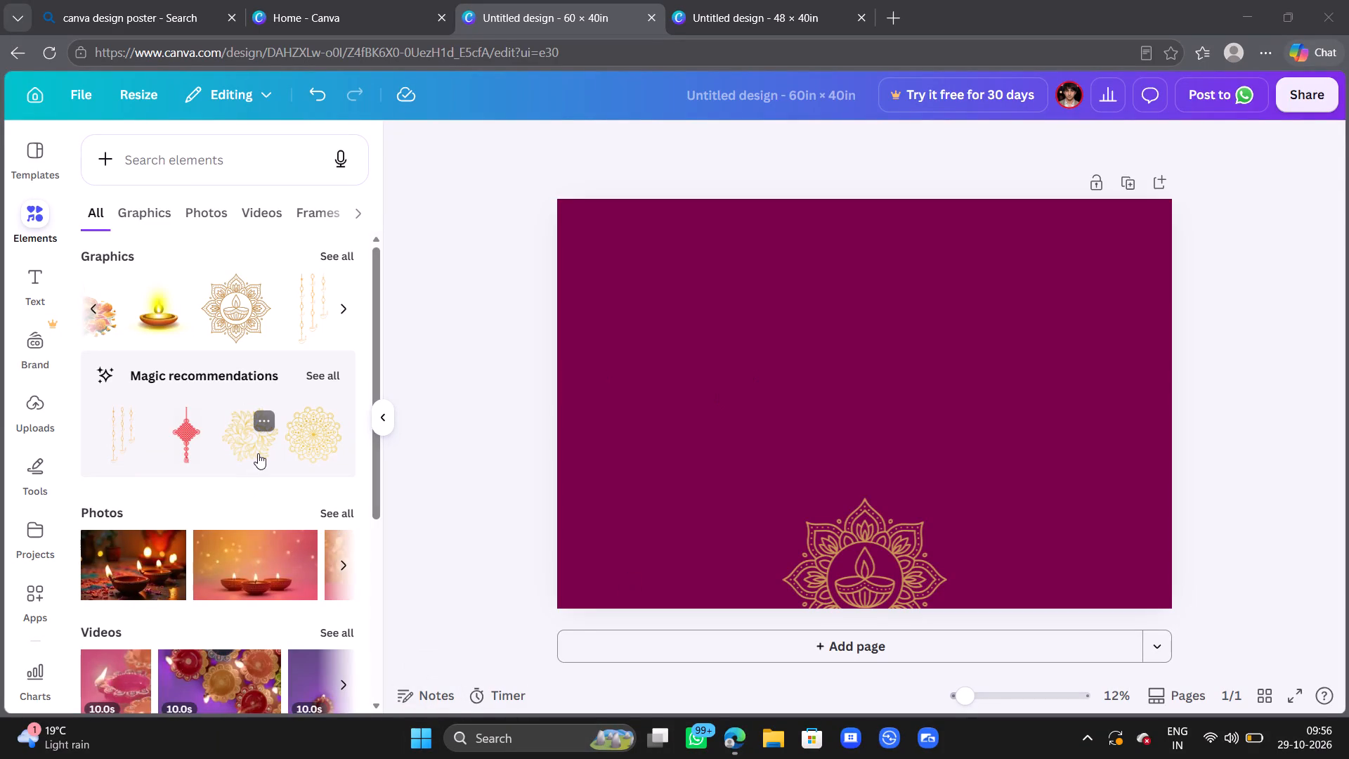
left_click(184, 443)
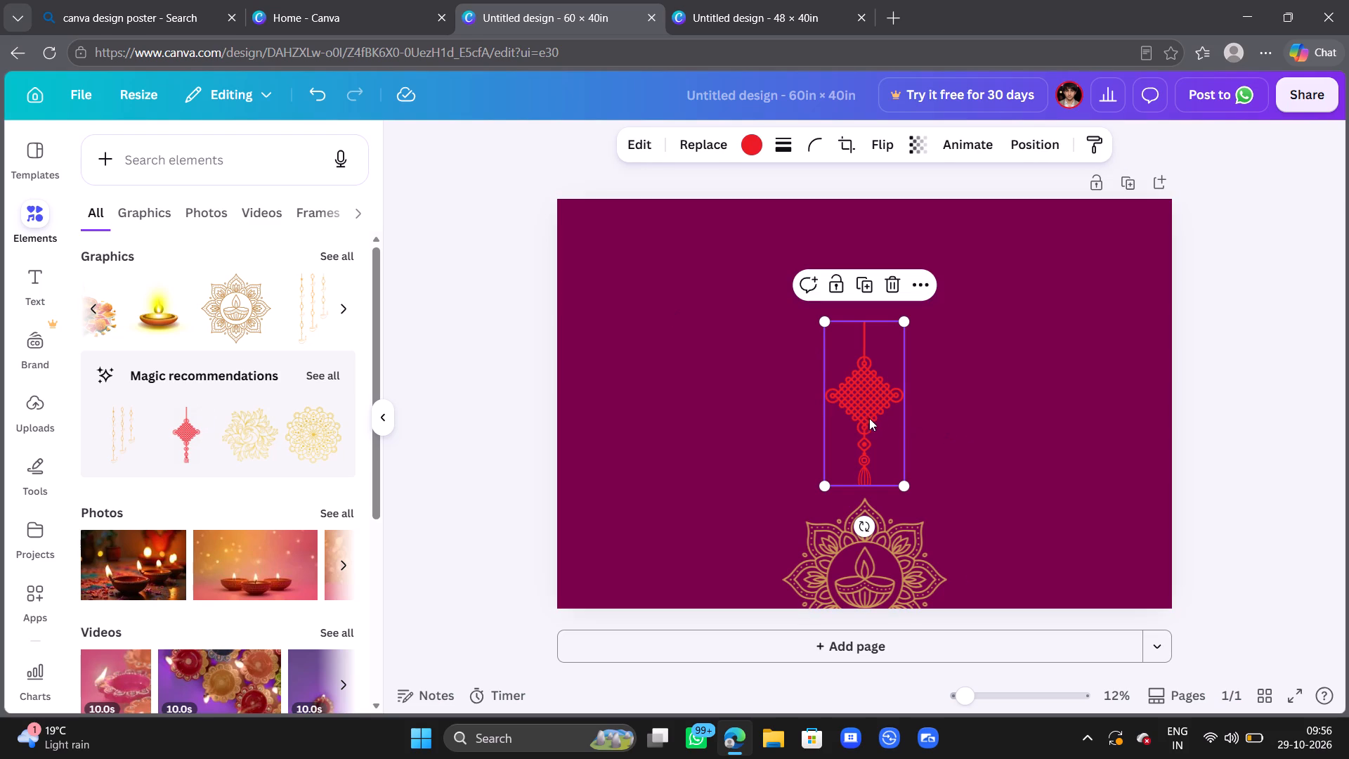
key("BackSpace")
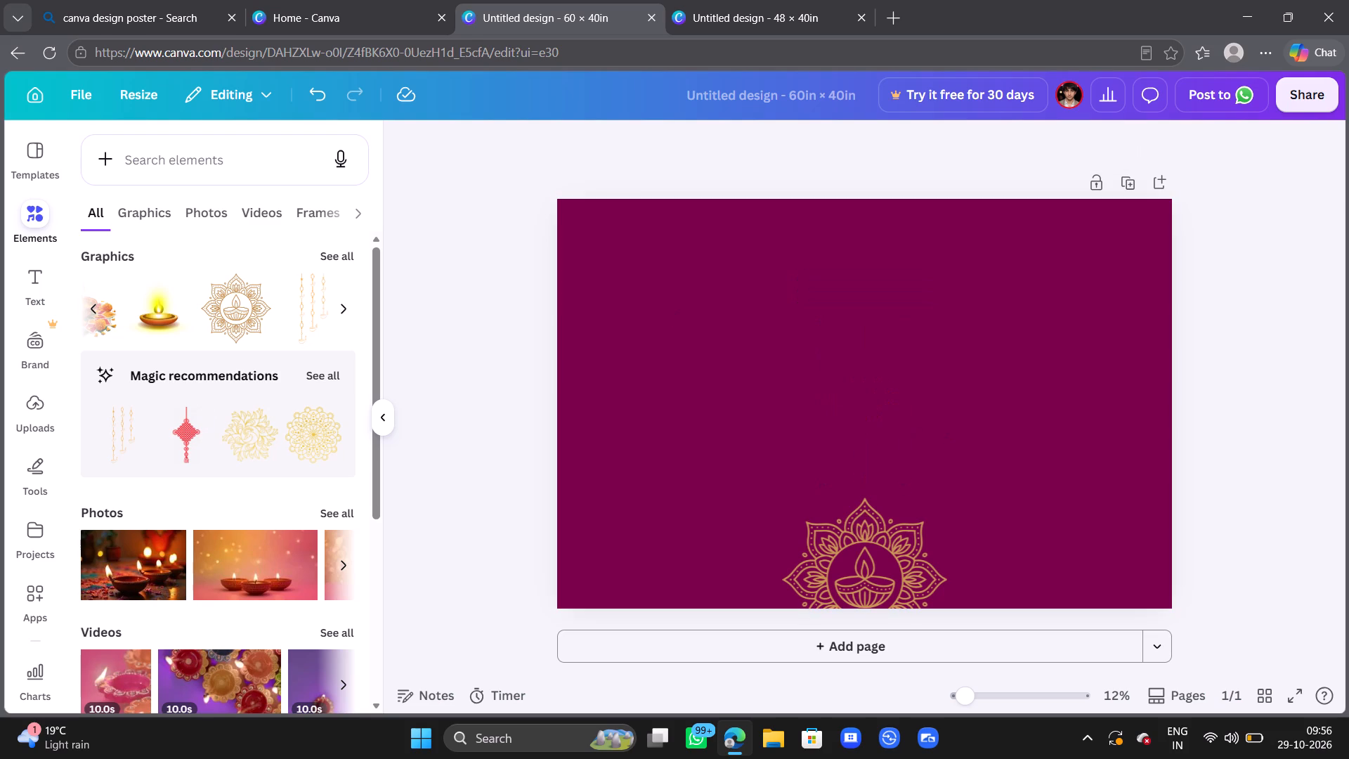
Look through the Diwali graphics and find more graphics similar to Diwali Hanging Ornaments.
scroll(281, 333, "left", 3)
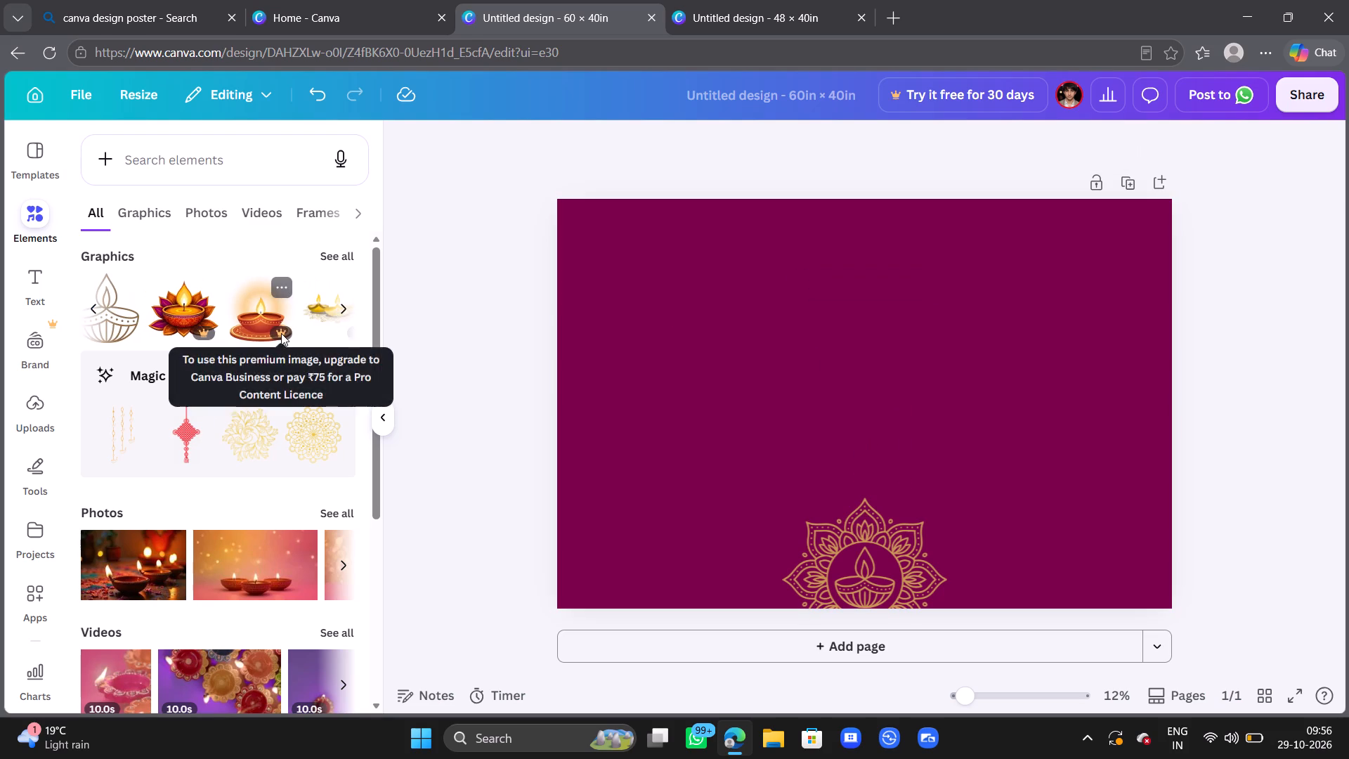
scroll(281, 333, "left", 6)
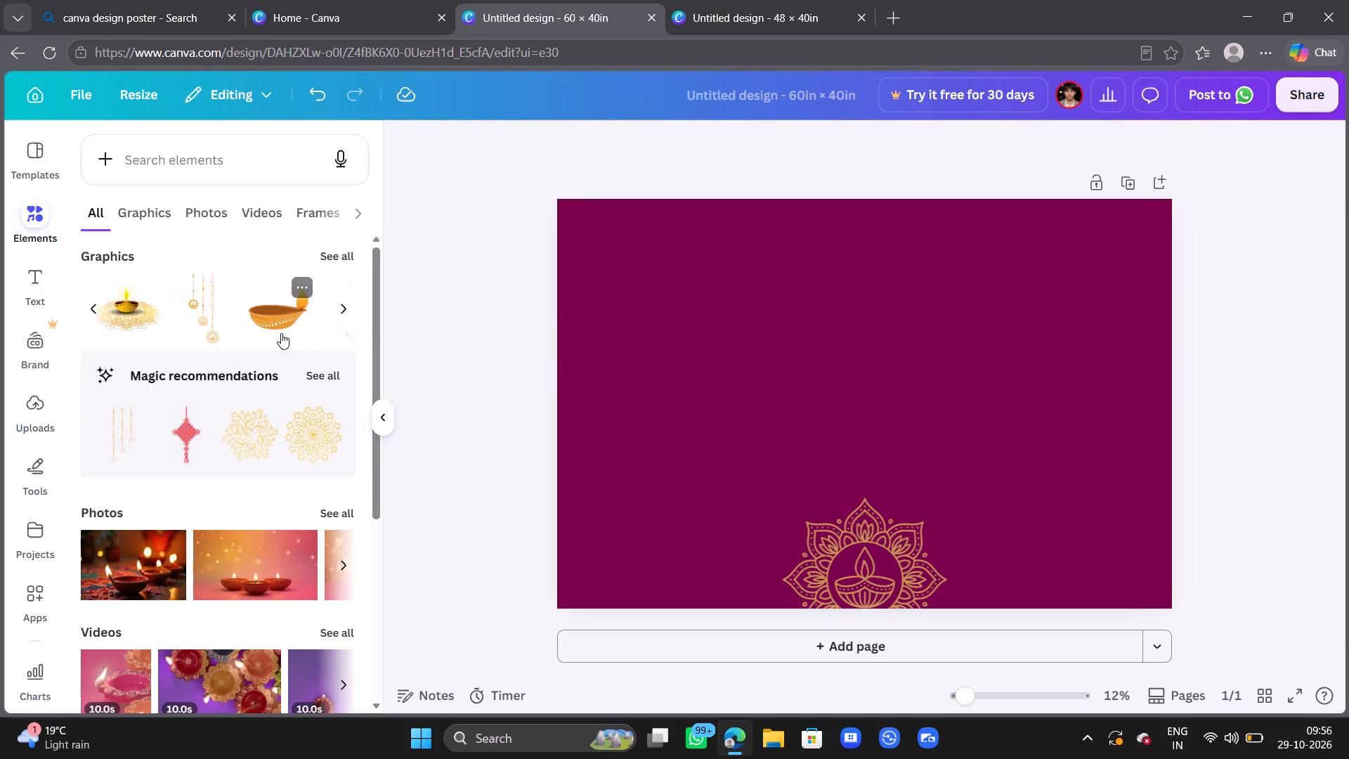
scroll(281, 333, "left", 3)
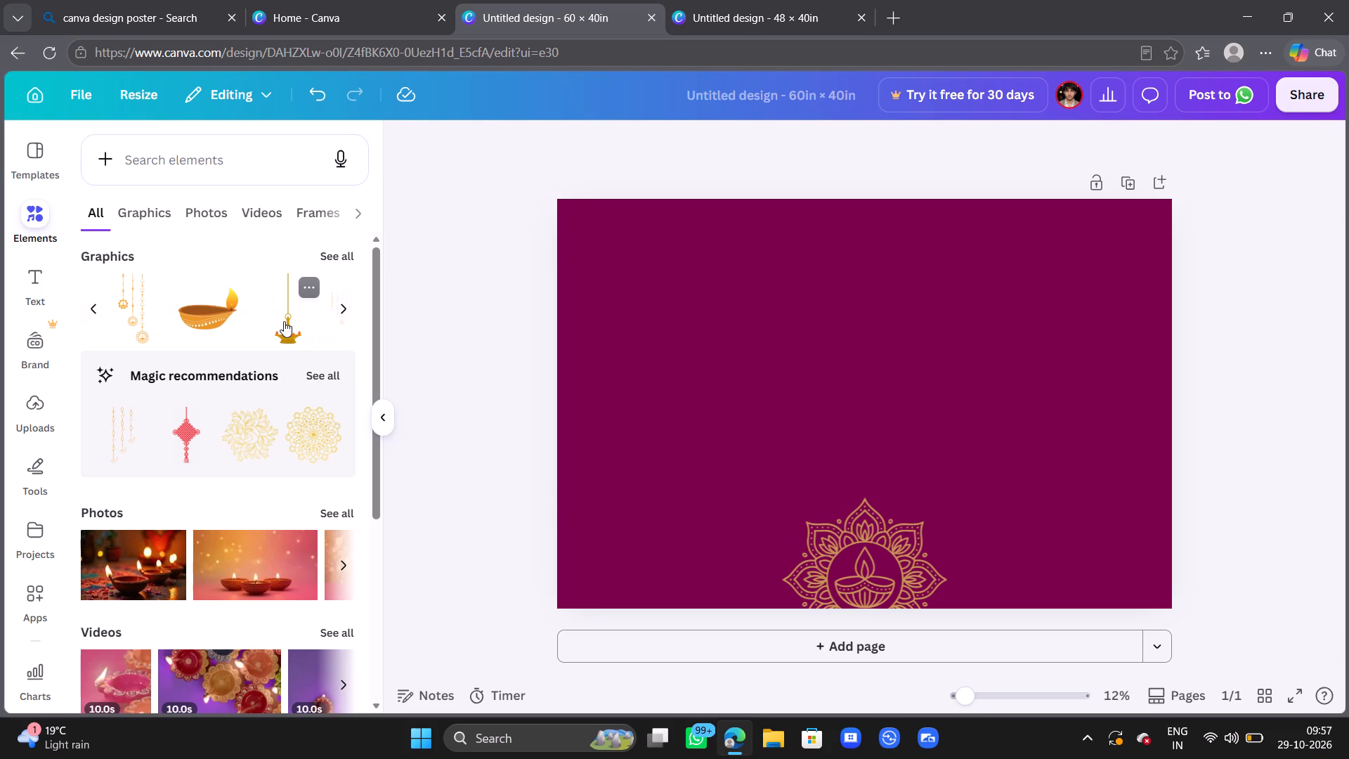
scroll(284, 321, "left", 1)
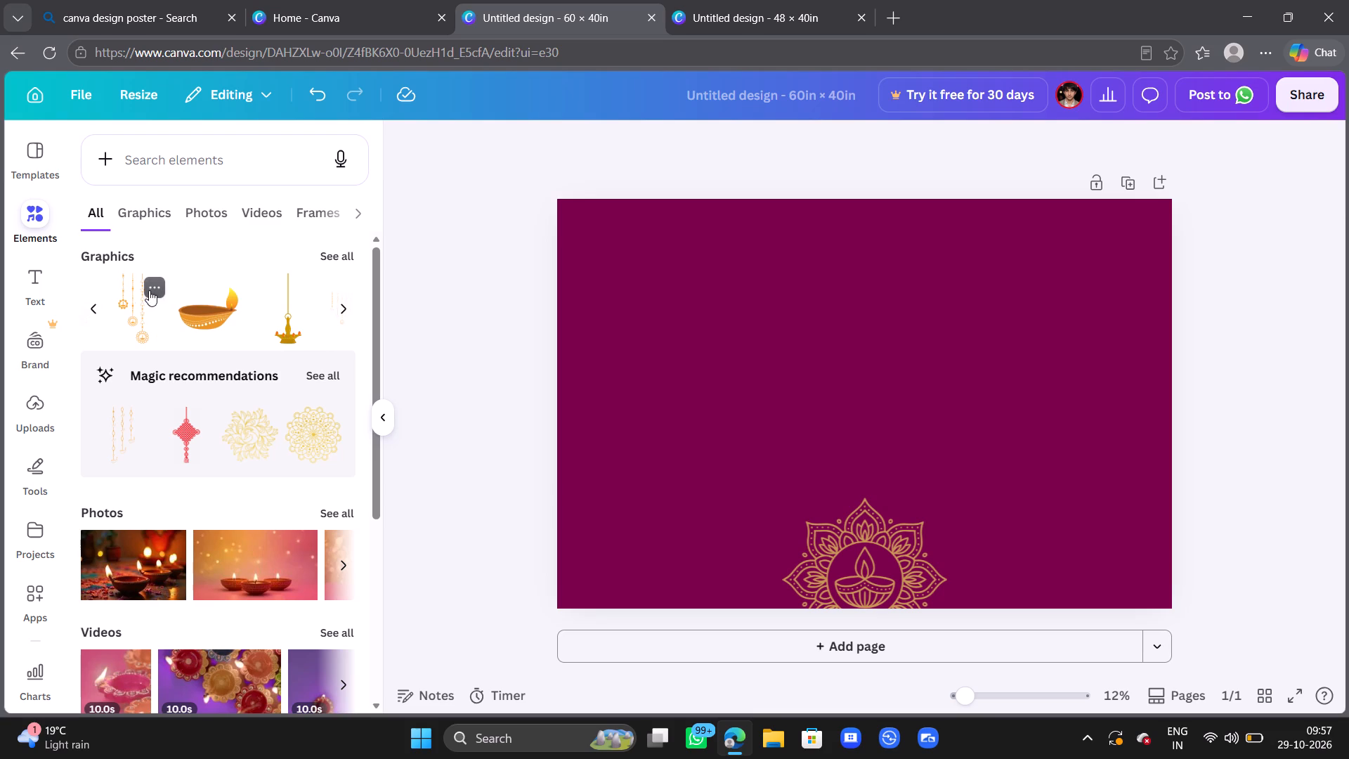
left_click(149, 290)
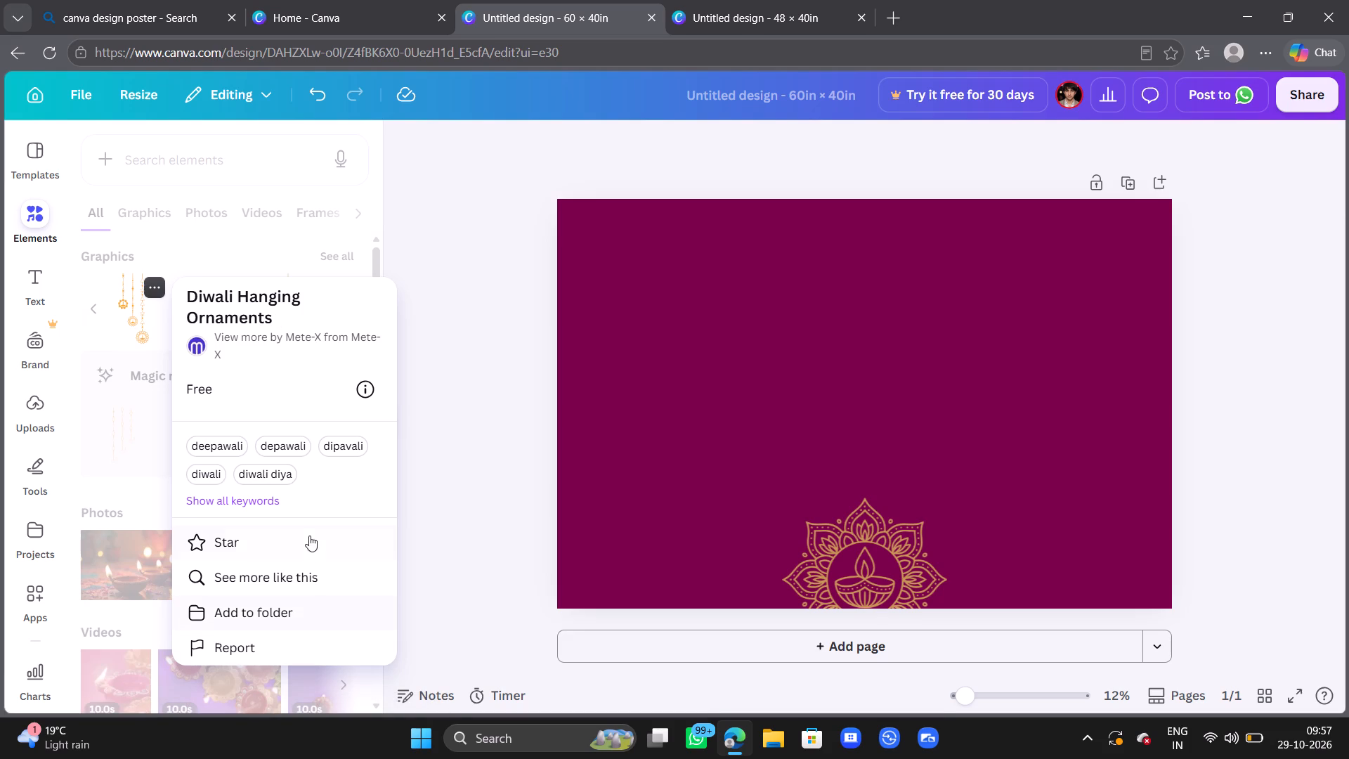
left_click(284, 576)
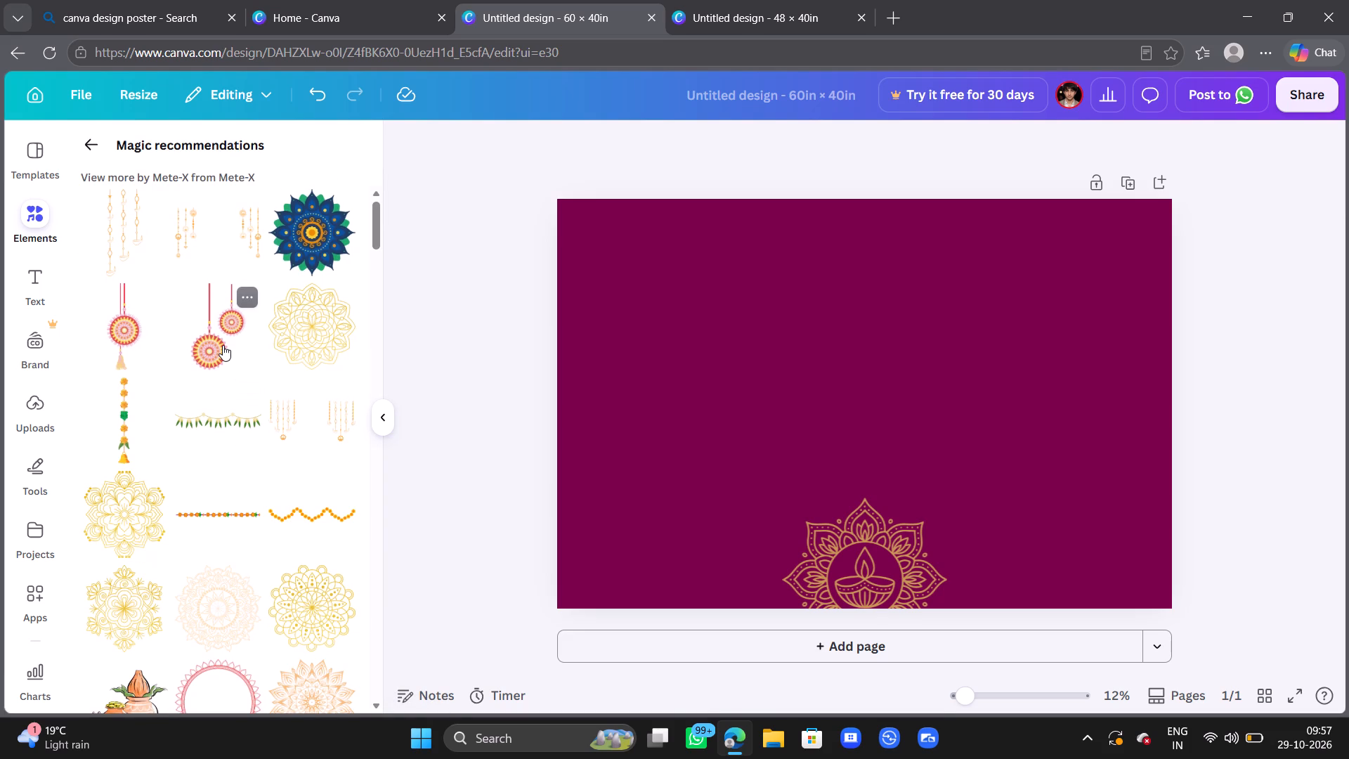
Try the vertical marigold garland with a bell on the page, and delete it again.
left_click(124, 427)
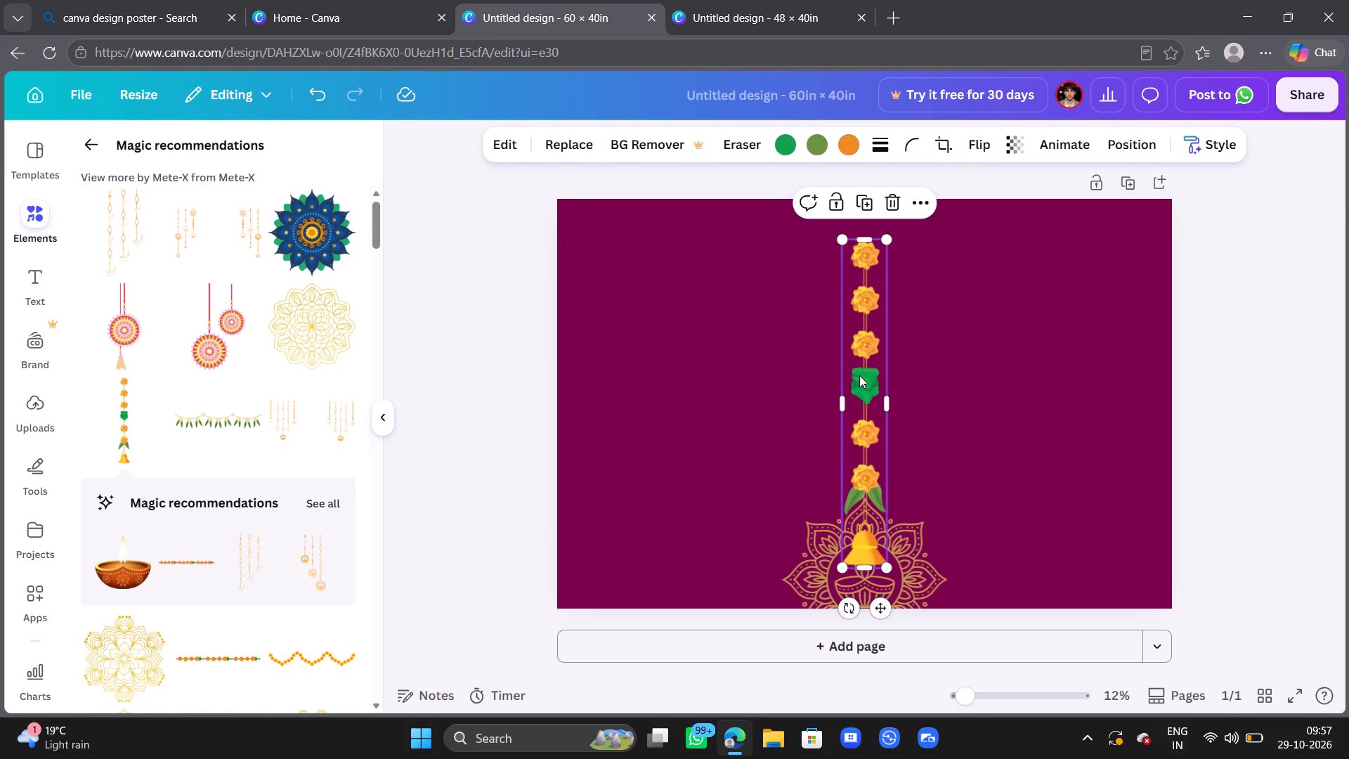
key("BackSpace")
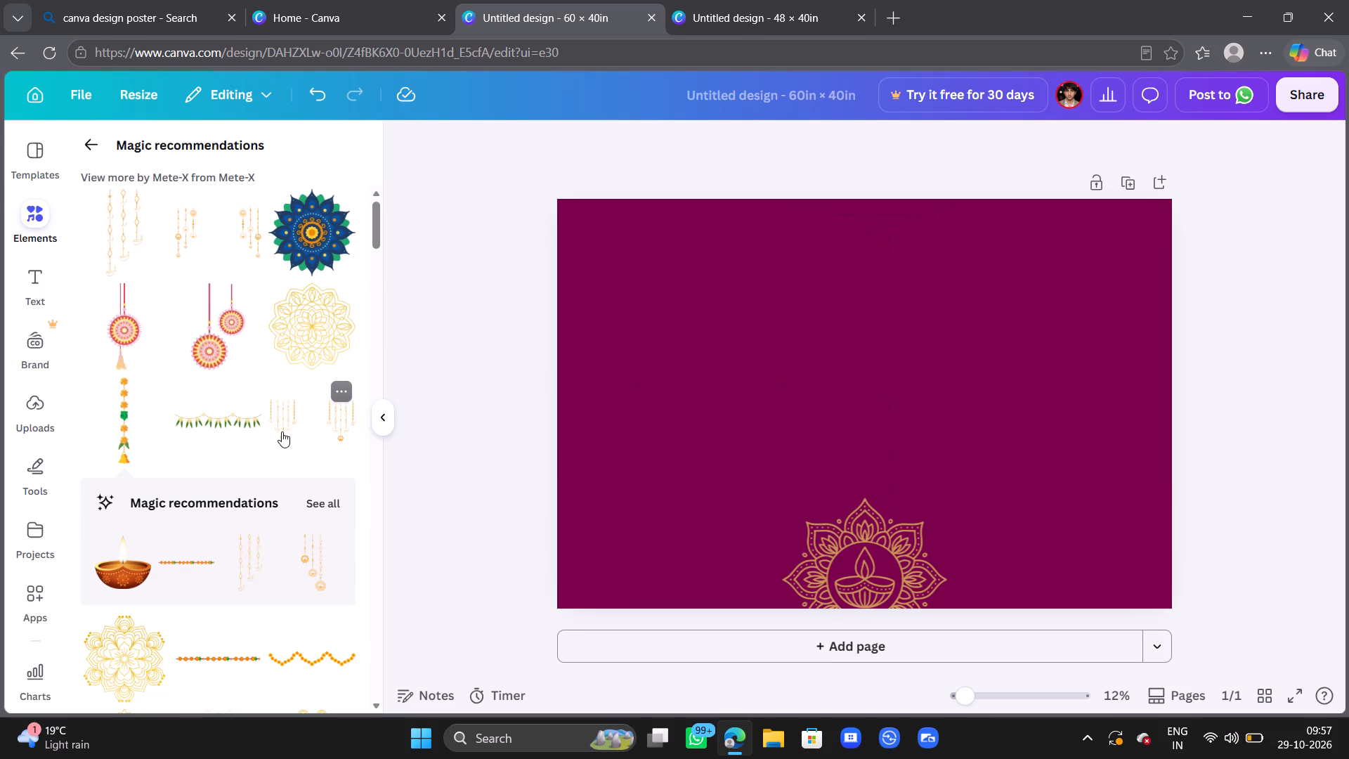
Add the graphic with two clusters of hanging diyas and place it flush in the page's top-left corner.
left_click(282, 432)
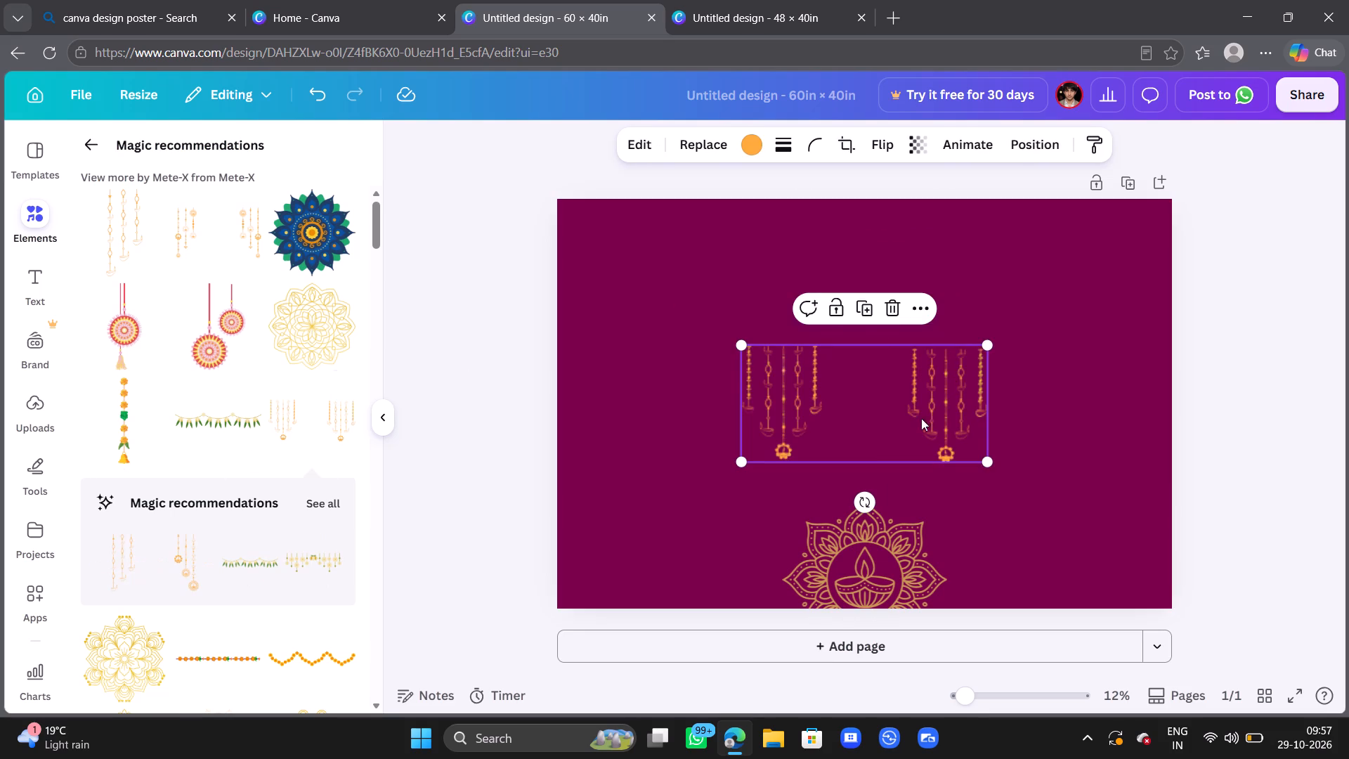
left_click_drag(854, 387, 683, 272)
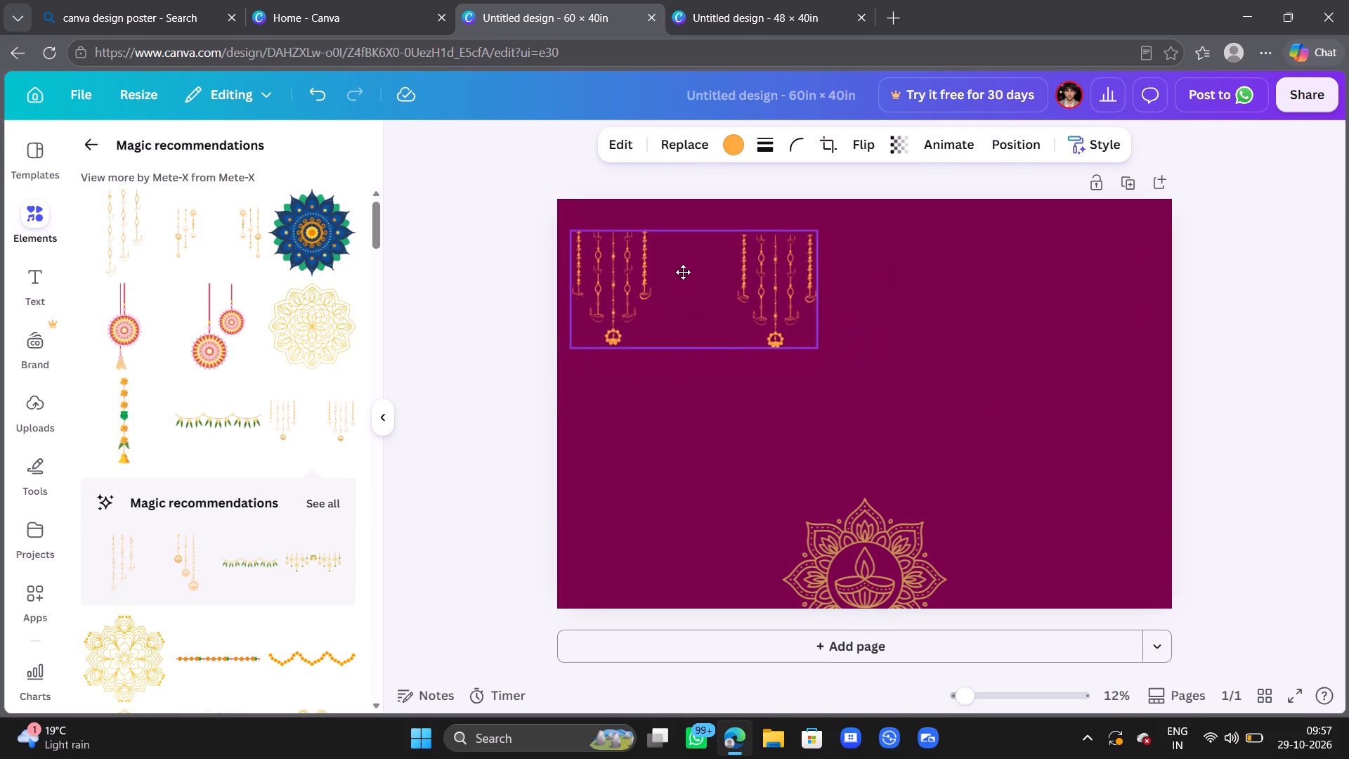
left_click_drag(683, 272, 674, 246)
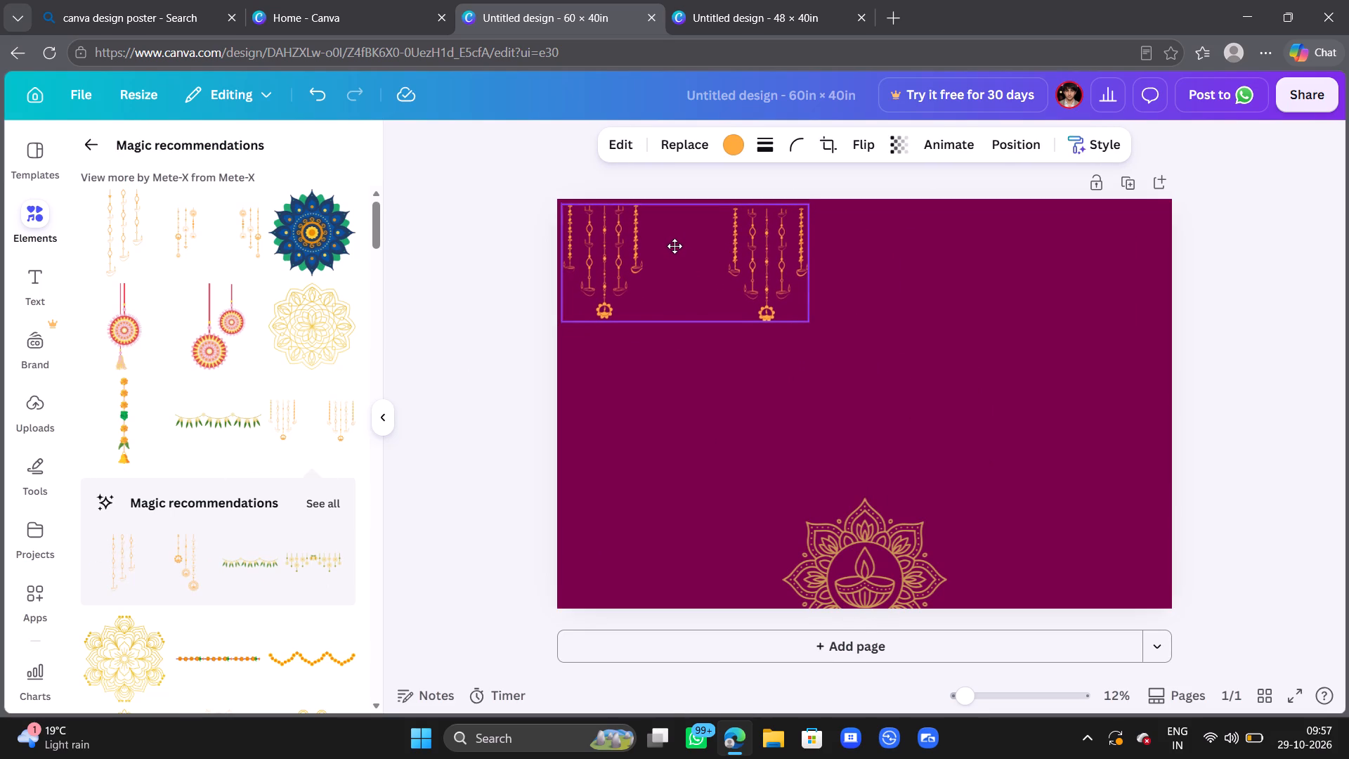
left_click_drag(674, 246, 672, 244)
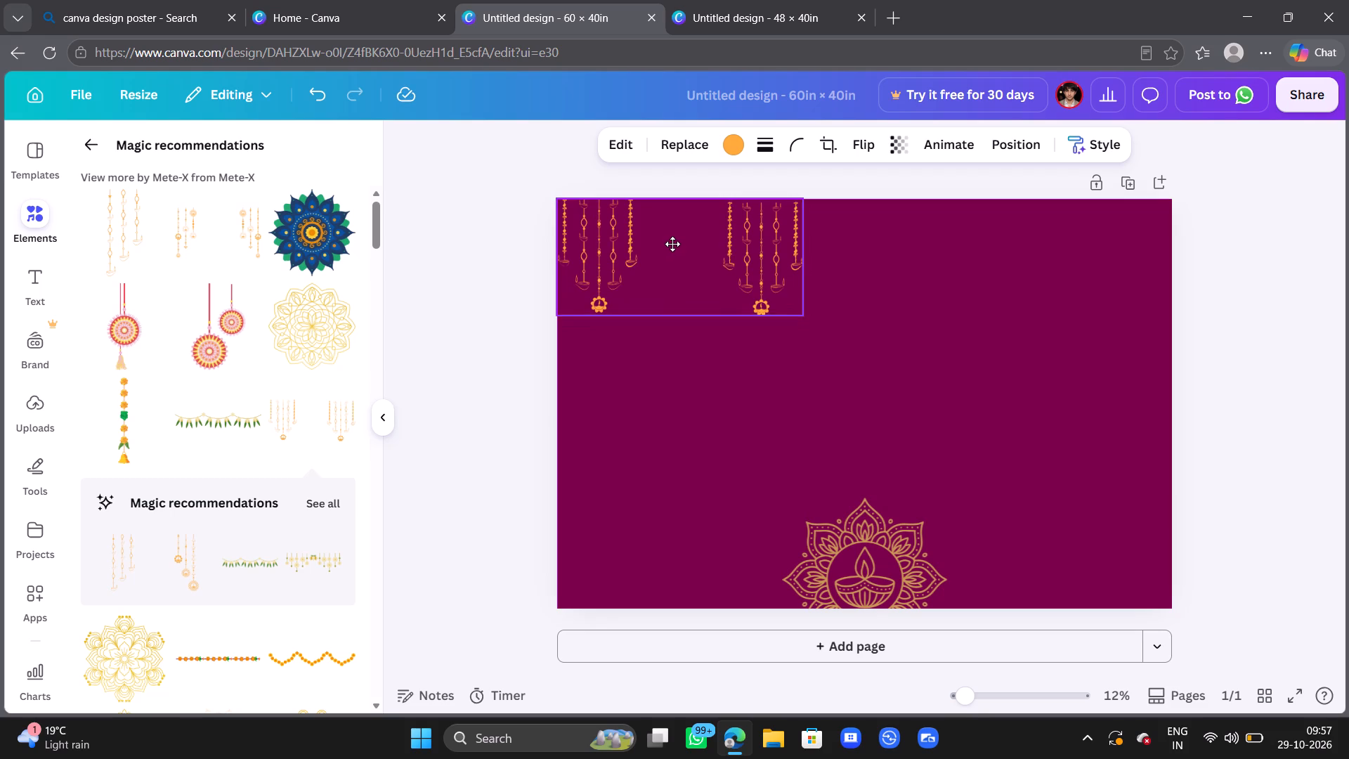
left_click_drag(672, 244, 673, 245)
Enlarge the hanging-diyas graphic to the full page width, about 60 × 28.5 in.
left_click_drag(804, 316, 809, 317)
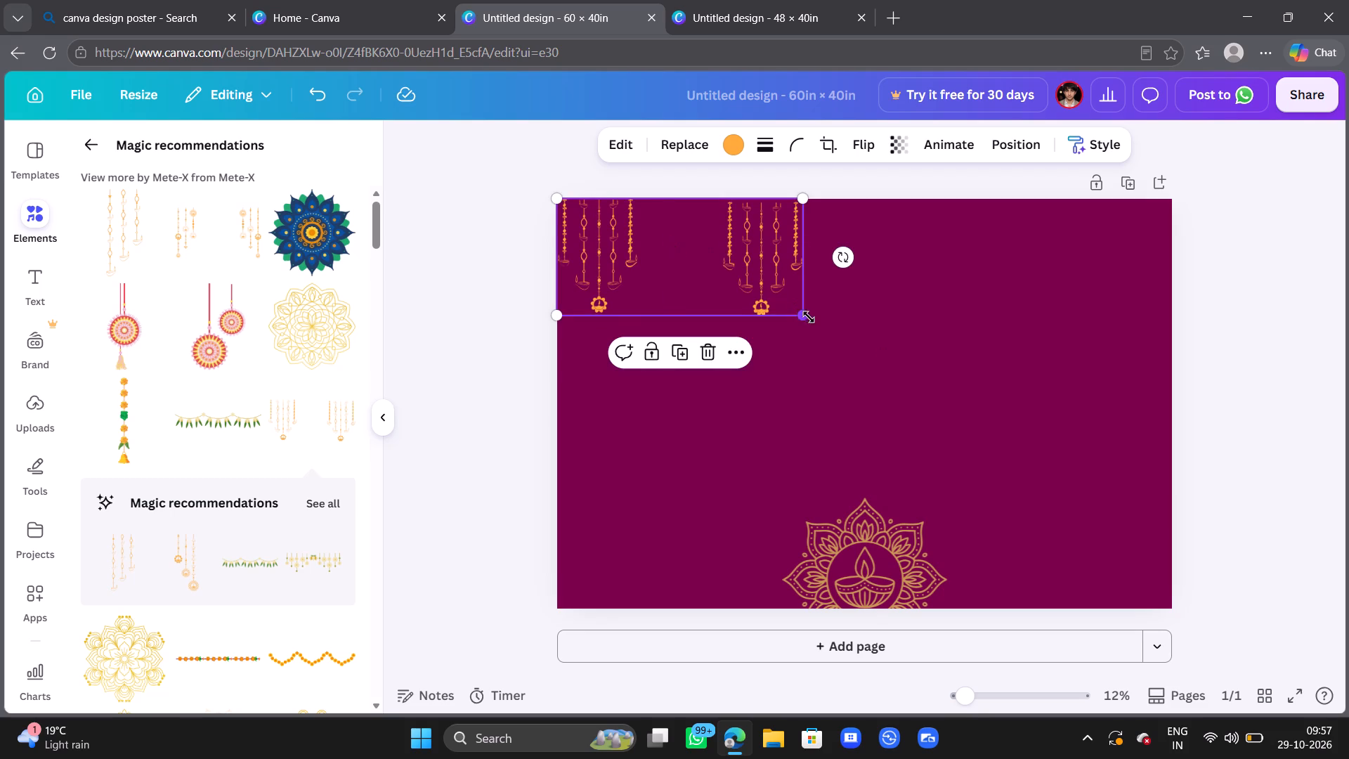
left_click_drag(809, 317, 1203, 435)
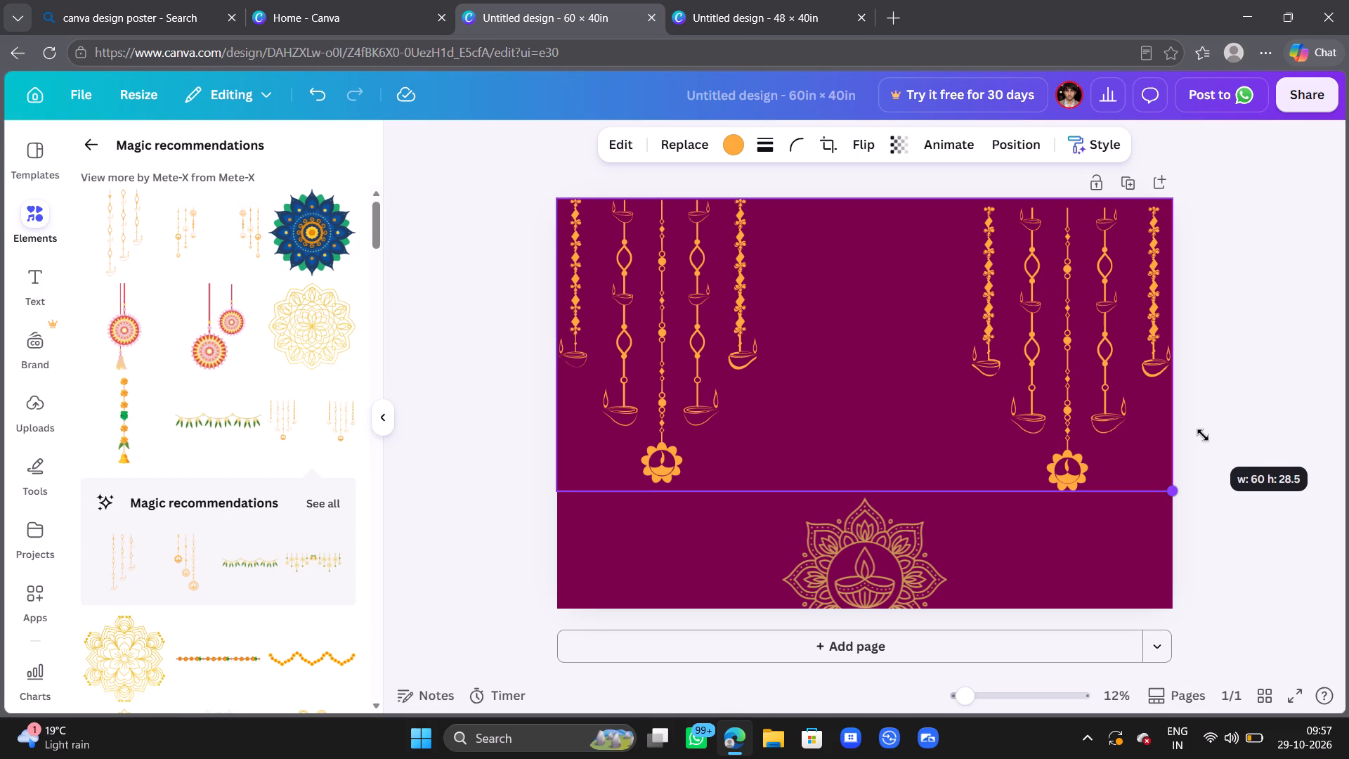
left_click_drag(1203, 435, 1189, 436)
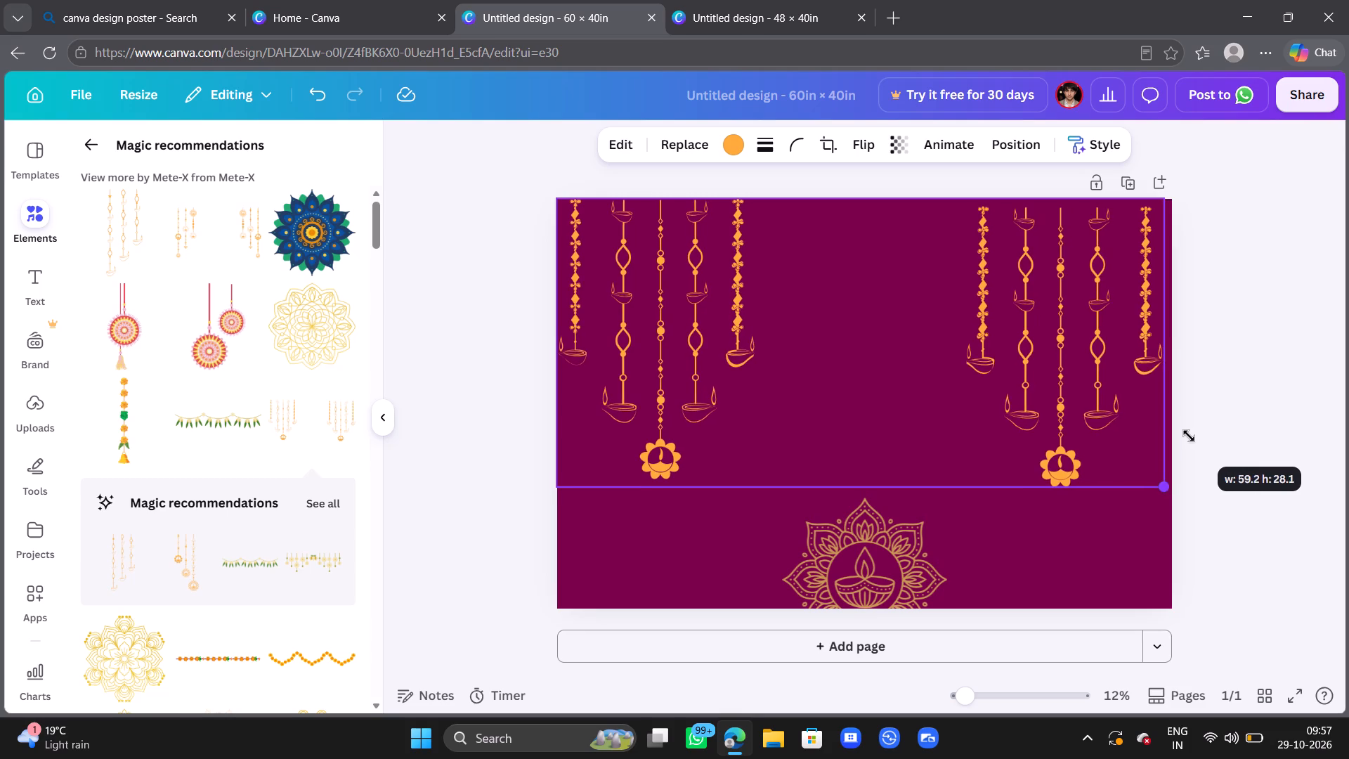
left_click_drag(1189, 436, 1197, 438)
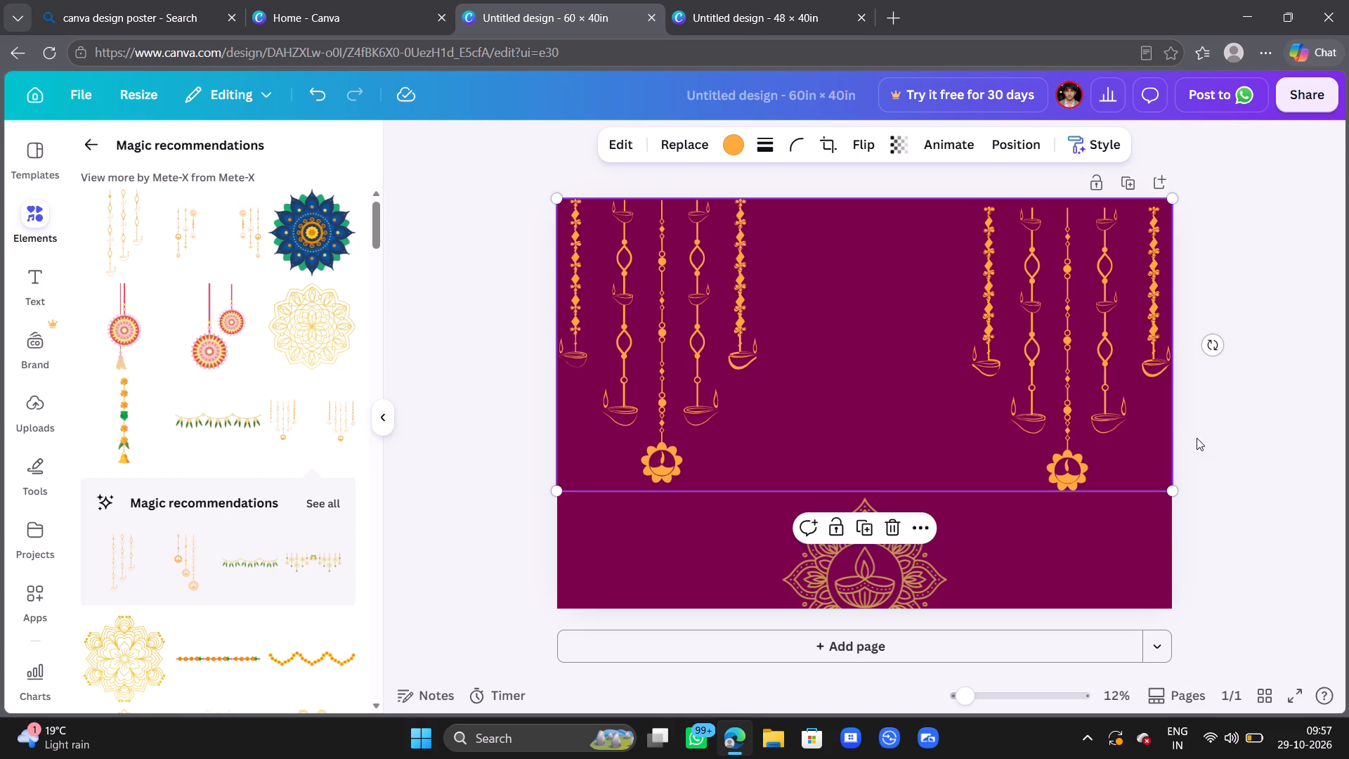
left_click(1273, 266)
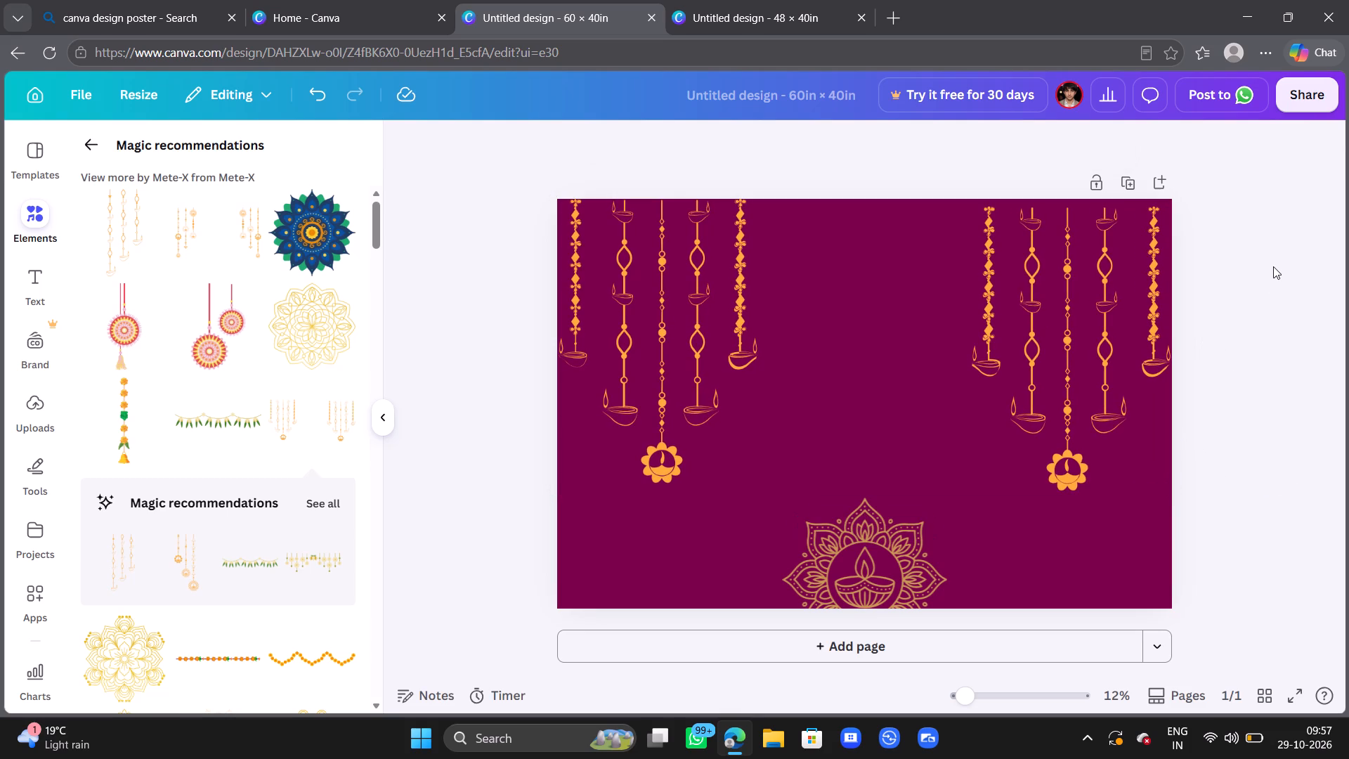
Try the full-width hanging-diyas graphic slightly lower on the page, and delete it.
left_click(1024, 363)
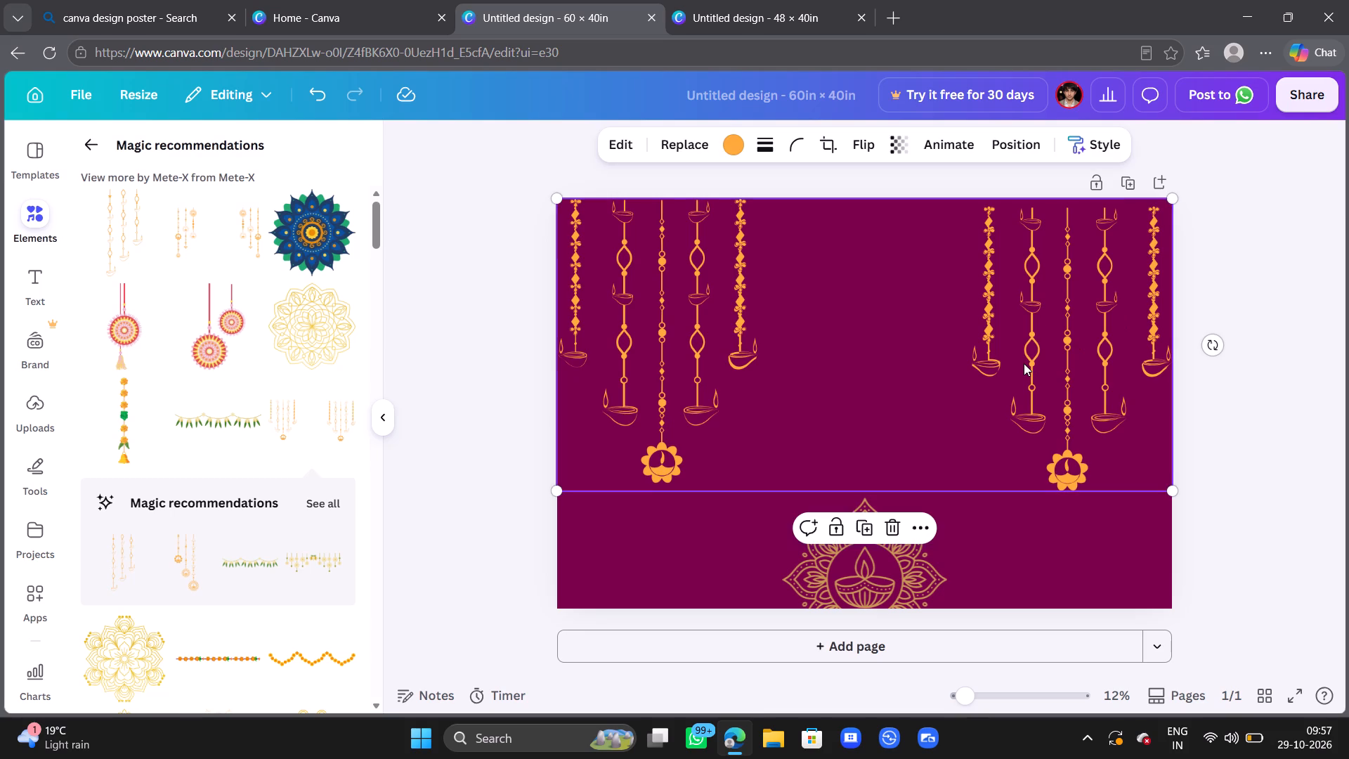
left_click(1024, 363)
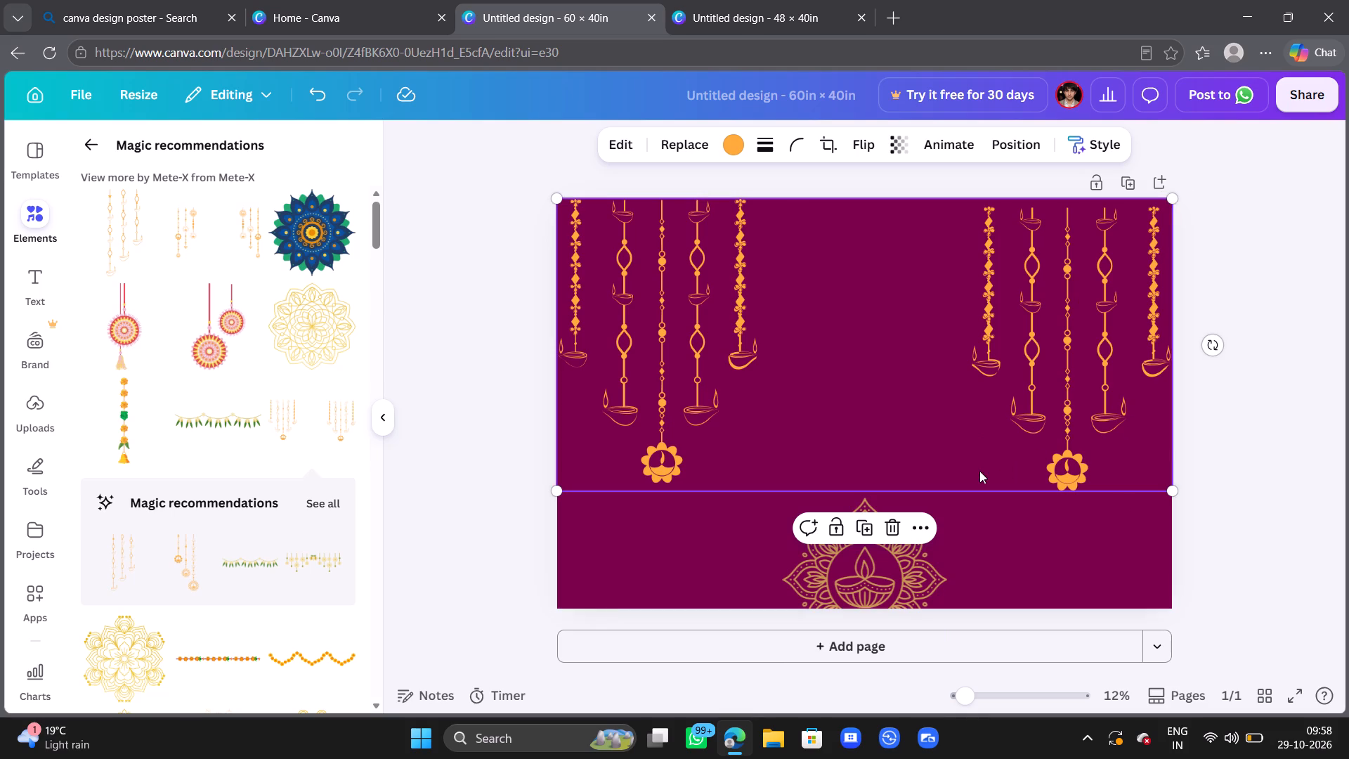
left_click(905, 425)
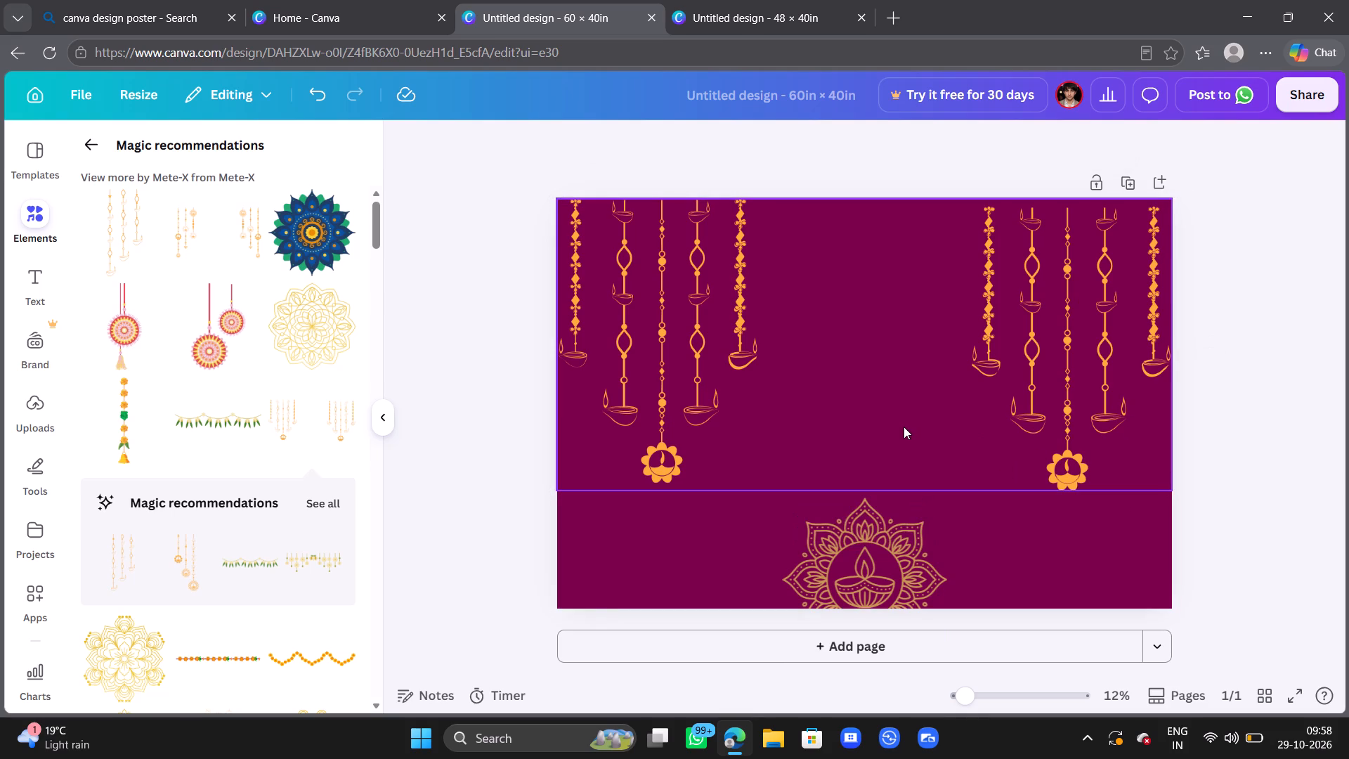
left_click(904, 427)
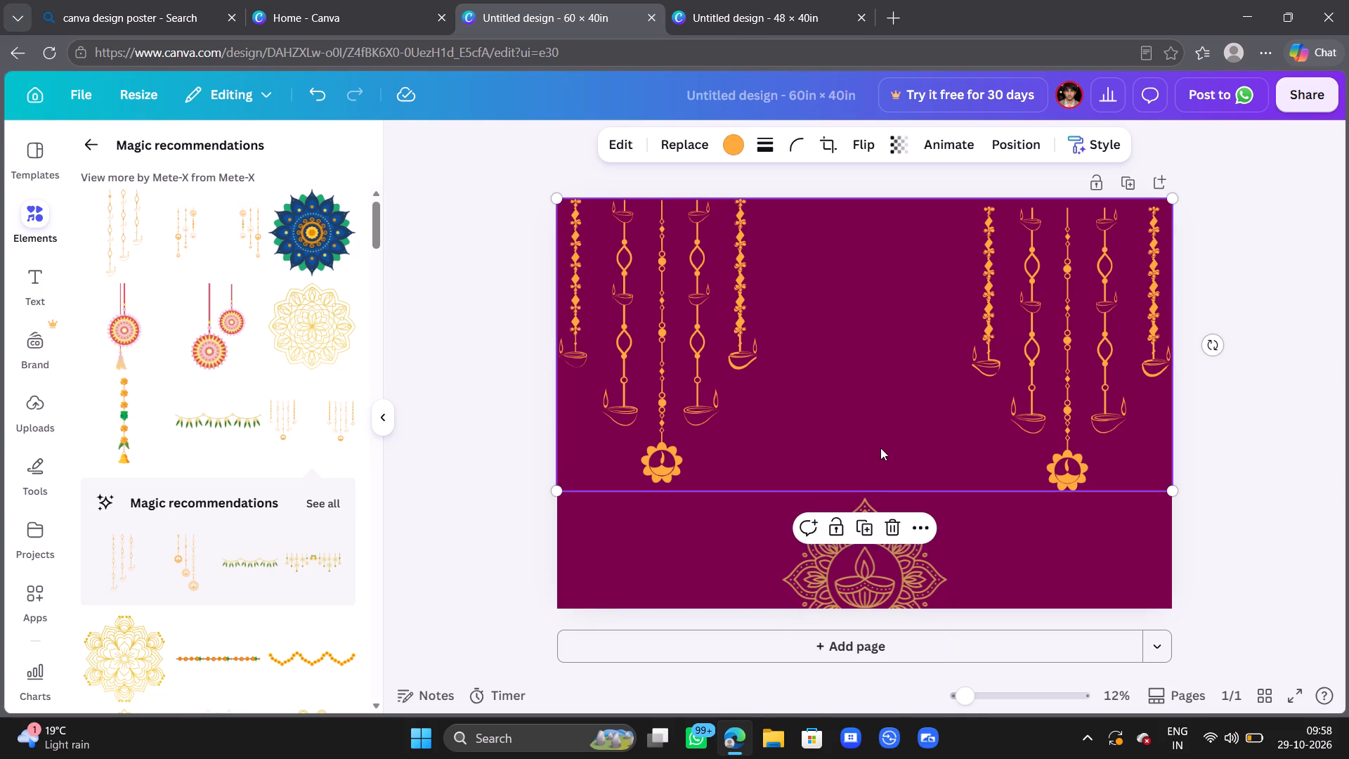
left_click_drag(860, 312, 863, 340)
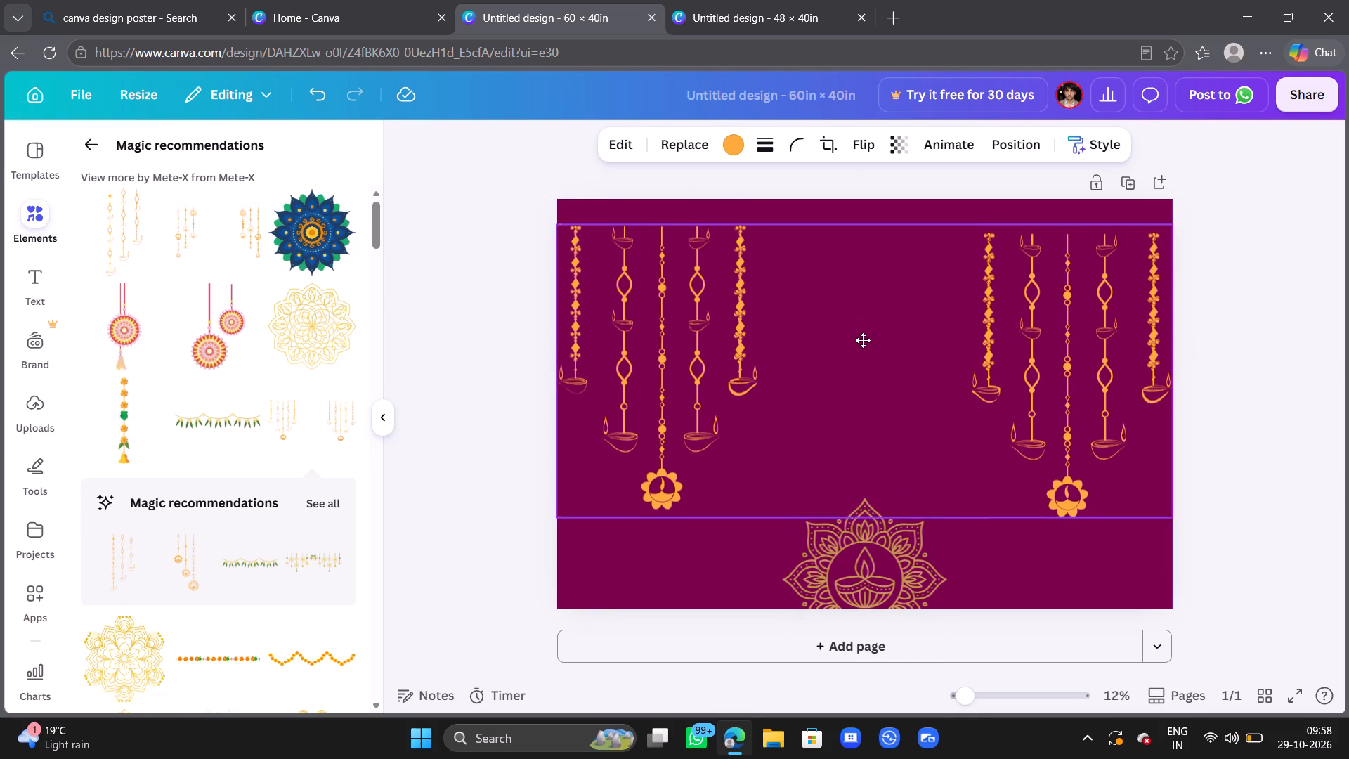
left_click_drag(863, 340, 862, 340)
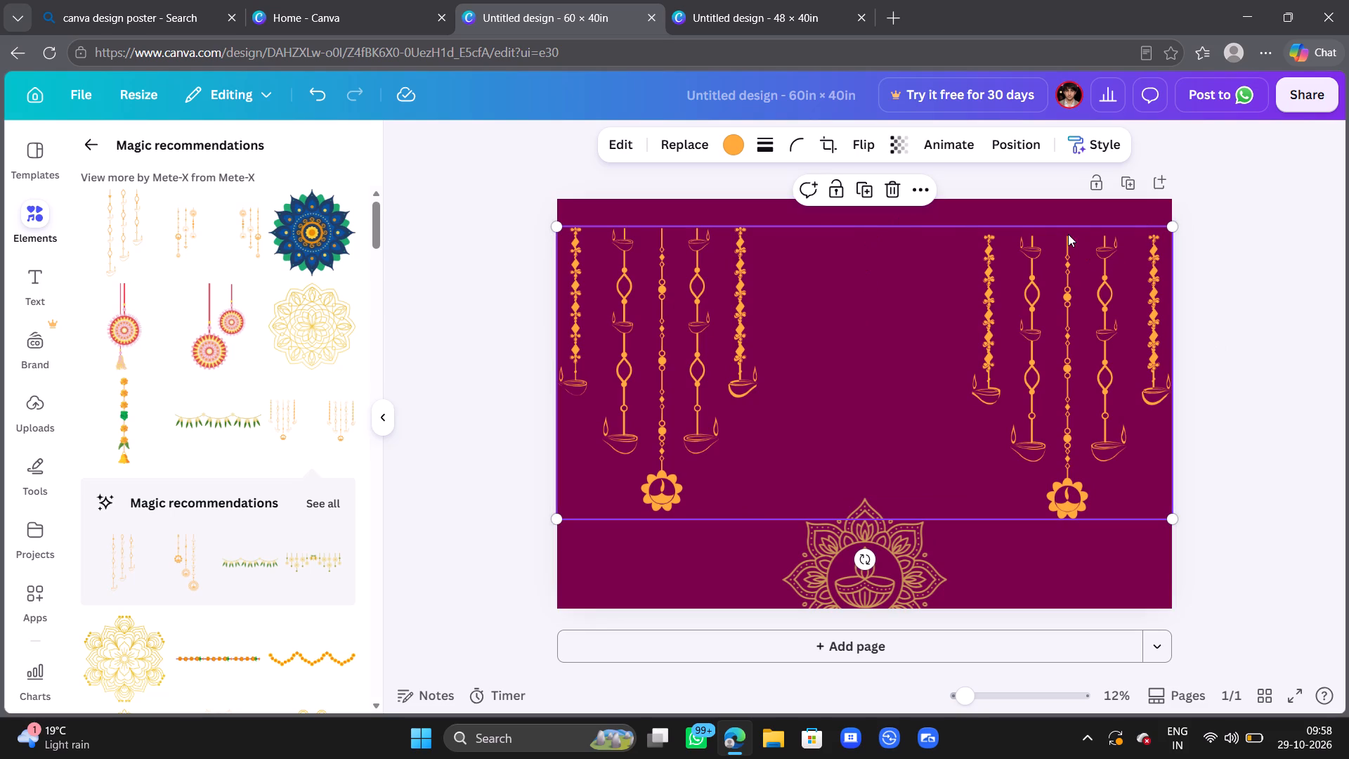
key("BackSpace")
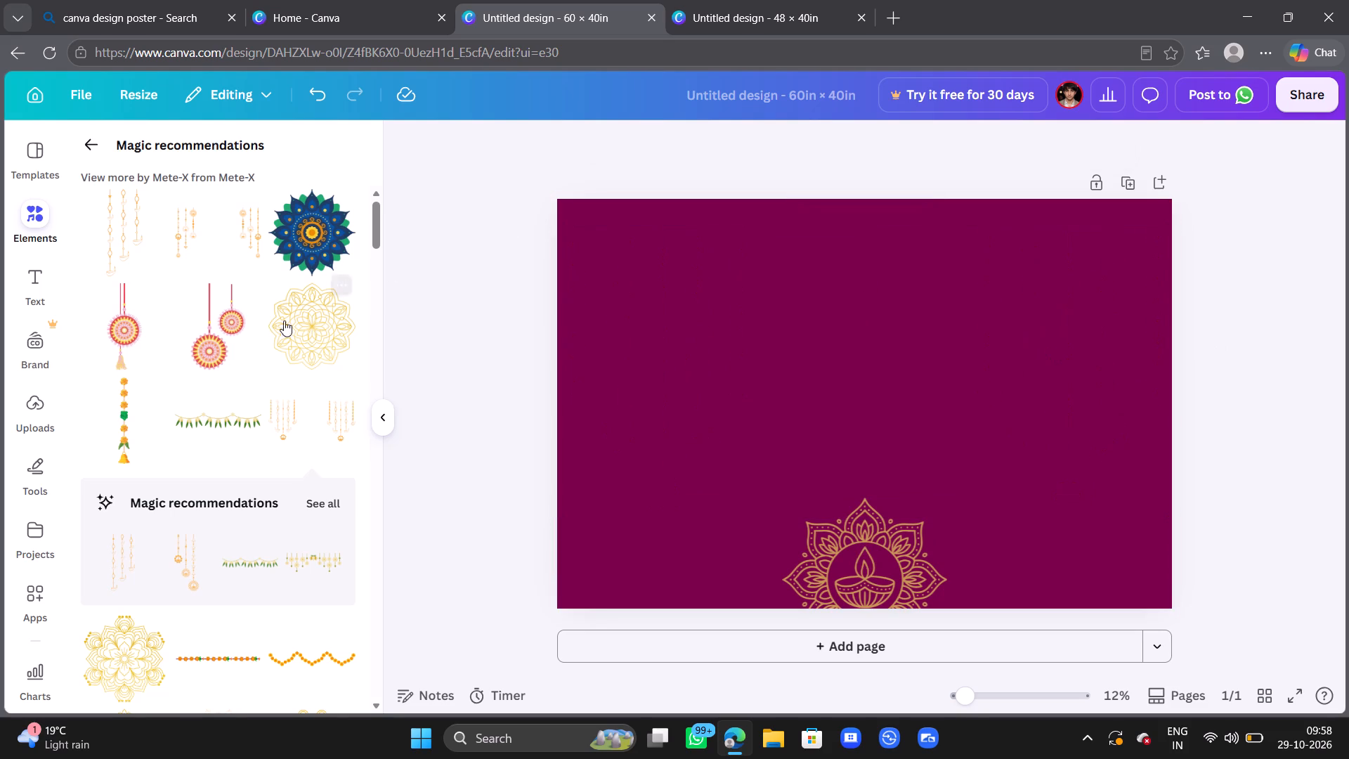
Add the graphic of two pink and orange hanging medallions and place it in the page's top-left corner.
left_click(234, 318)
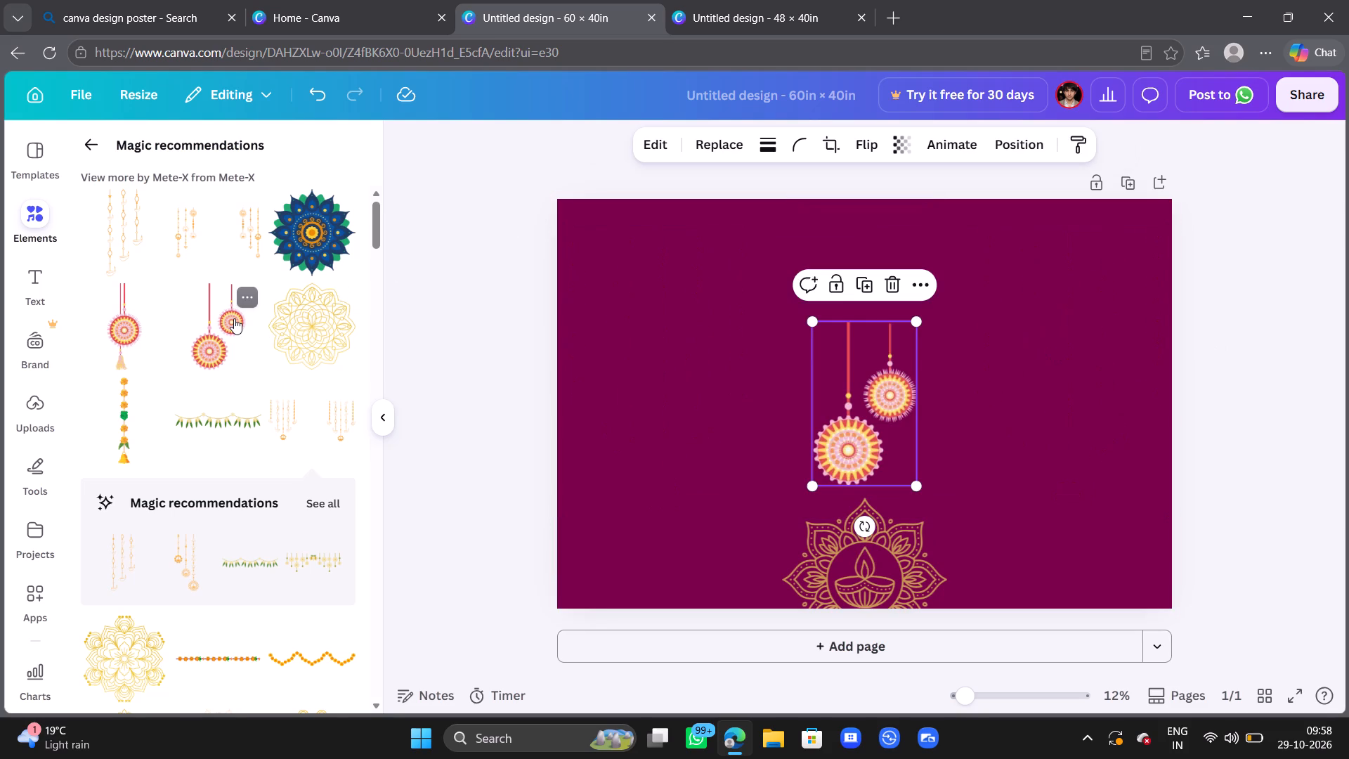
left_click_drag(905, 427, 658, 297)
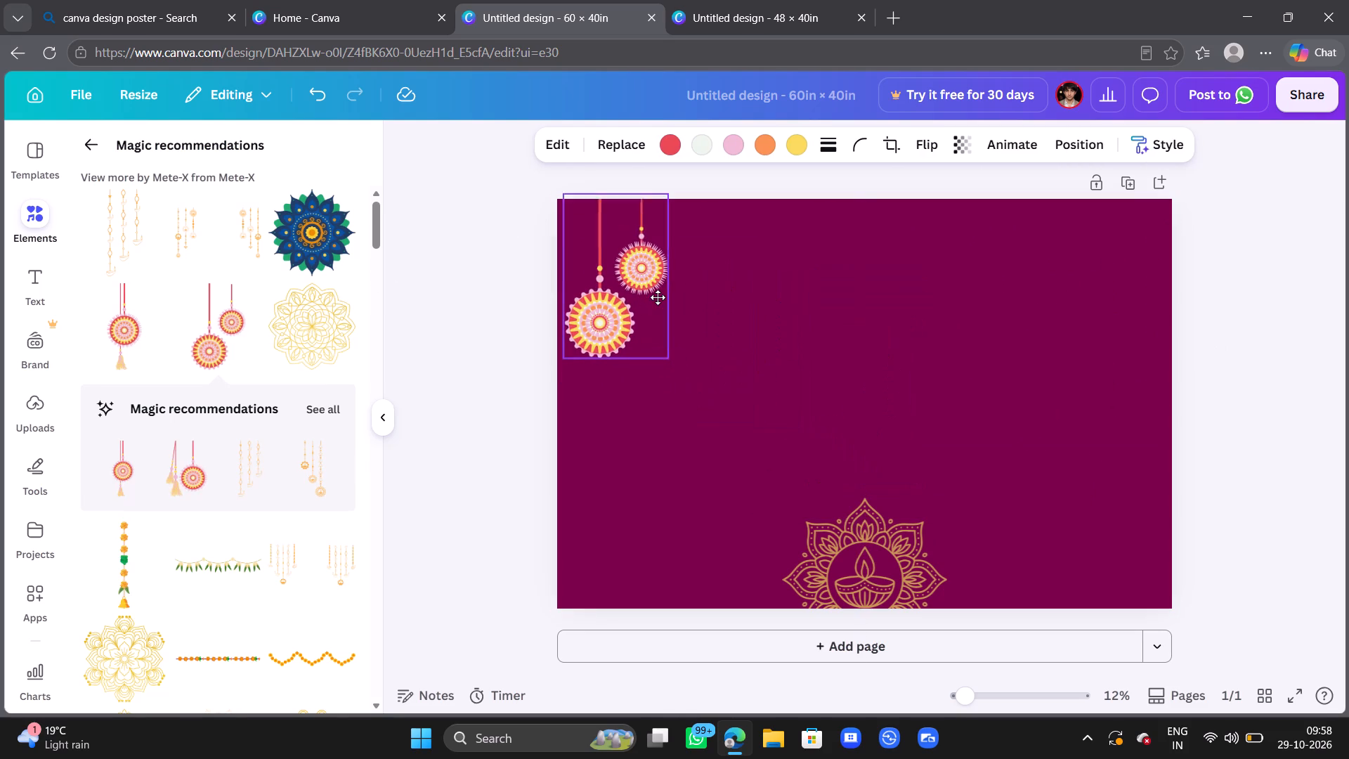
left_click_drag(658, 297, 651, 304)
left_click(449, 400)
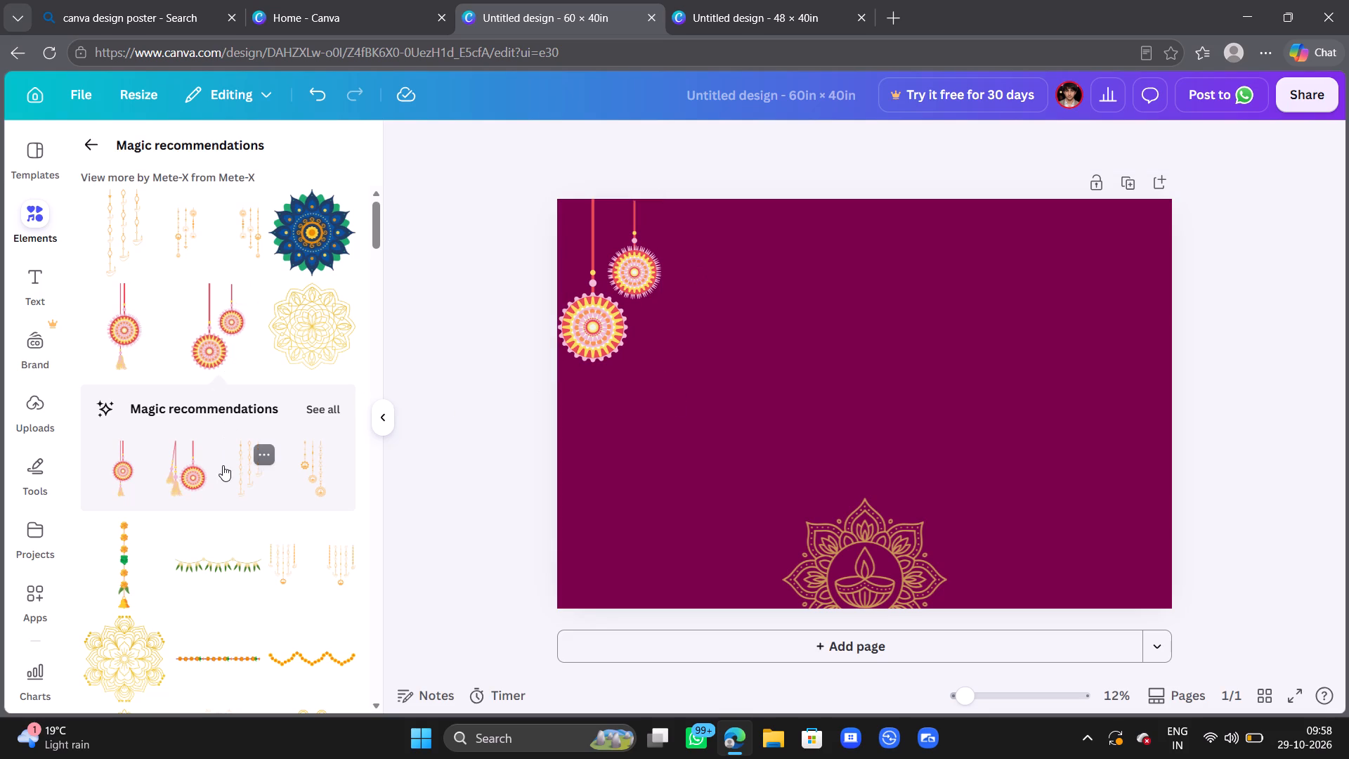
Browse the recommended graphics for another Diwali hanging decoration.
scroll(223, 465, "left", 1)
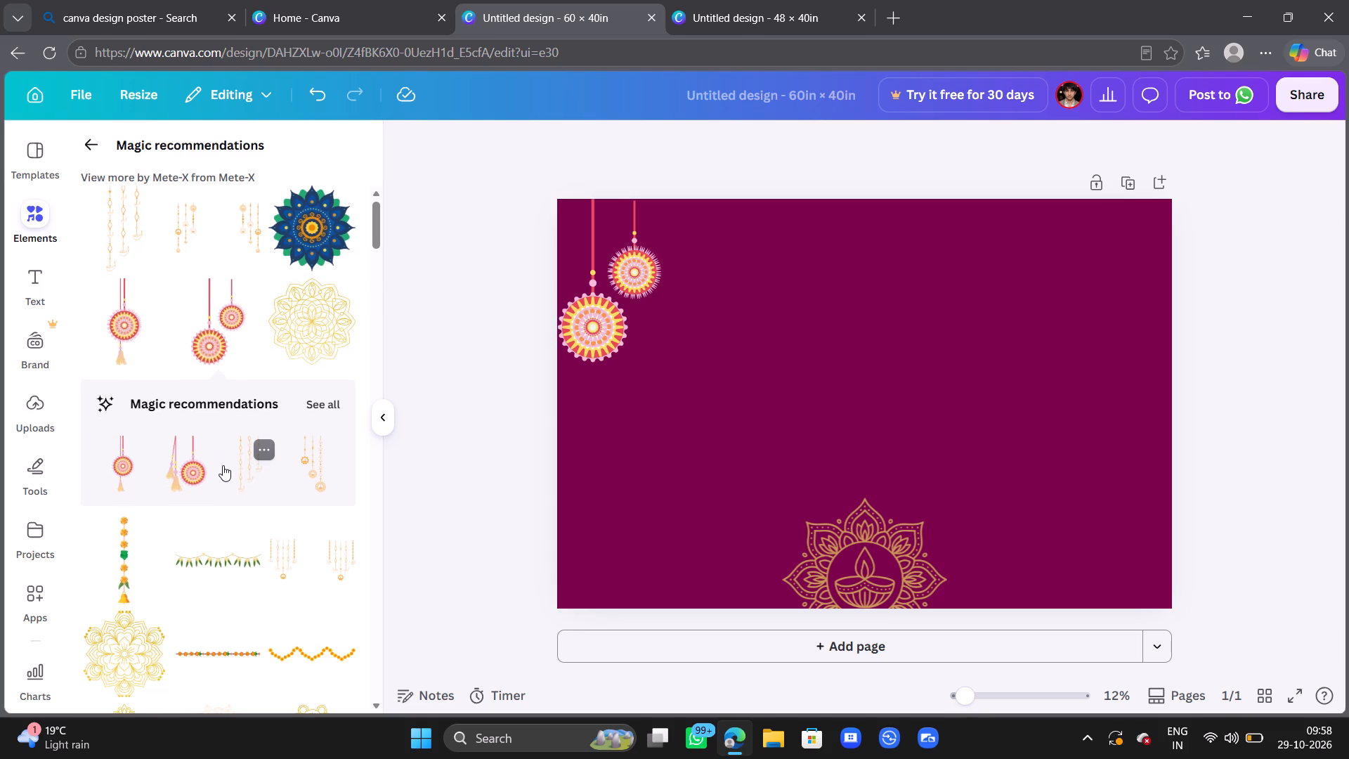
scroll(223, 465, "left", 1)
scroll(313, 350, "left", 4)
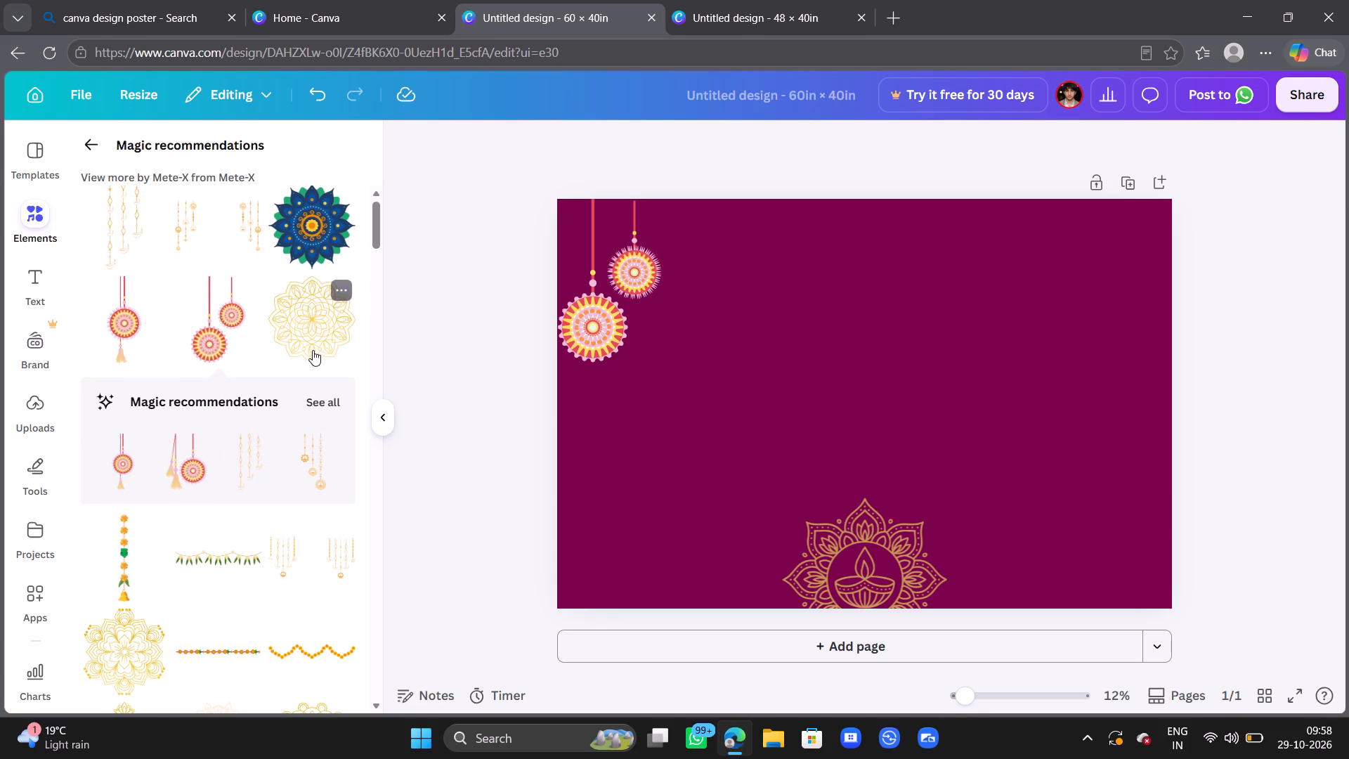
scroll(313, 350, "down", 6)
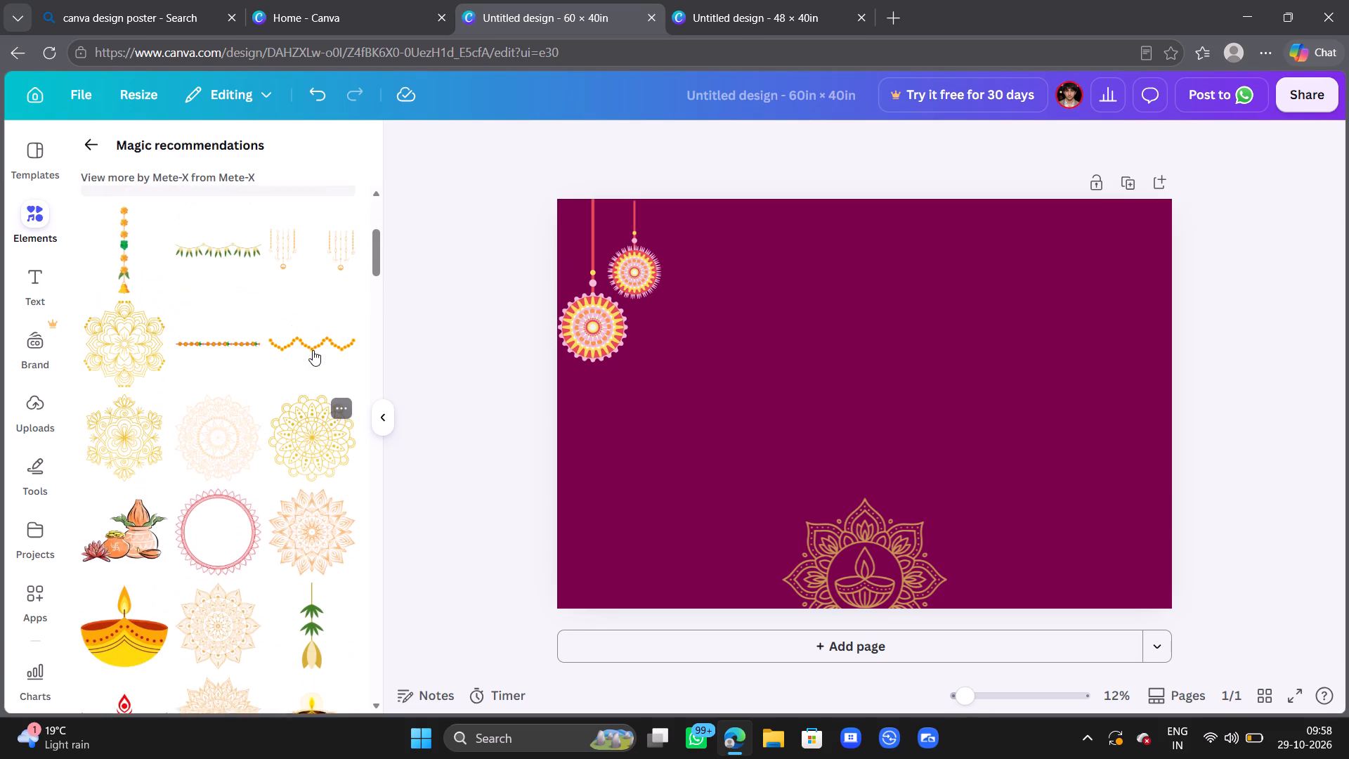
scroll(313, 350, "down", 2)
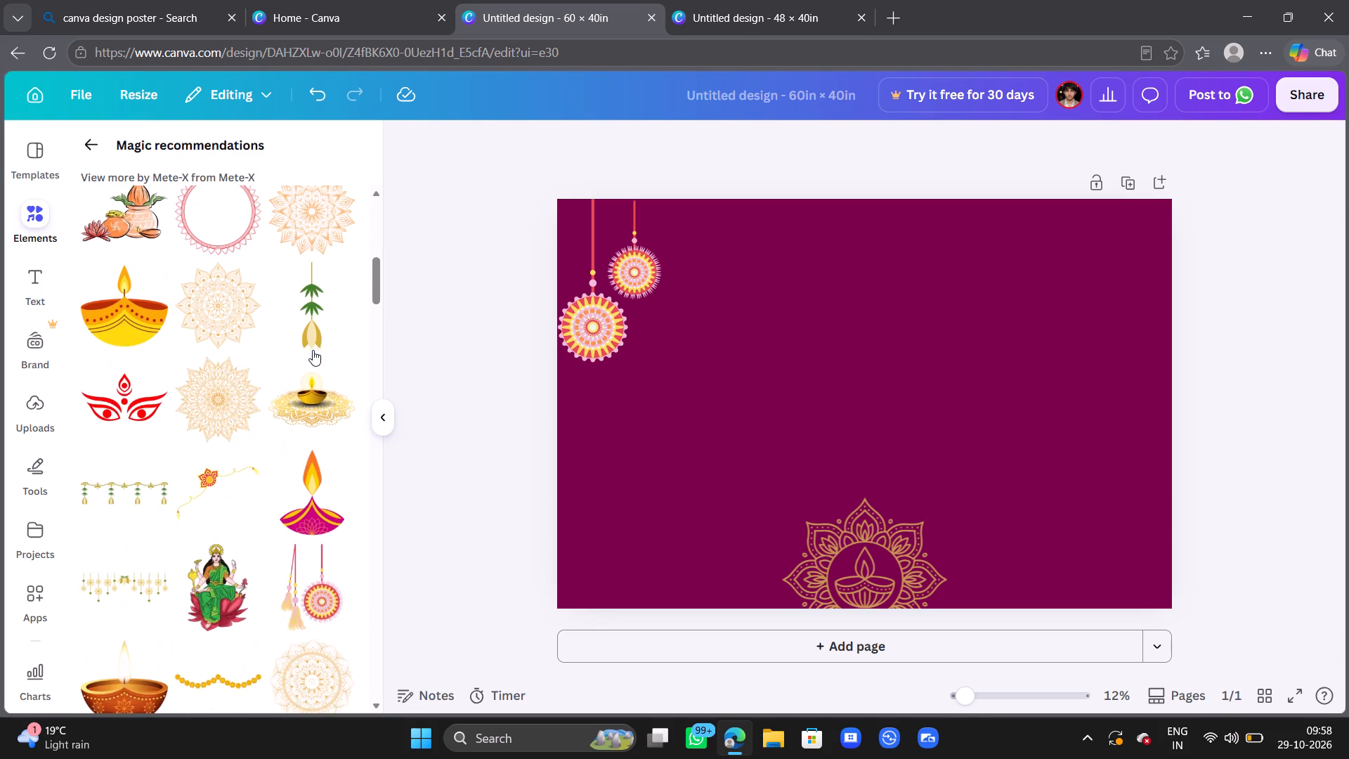
scroll(313, 350, "down", 2)
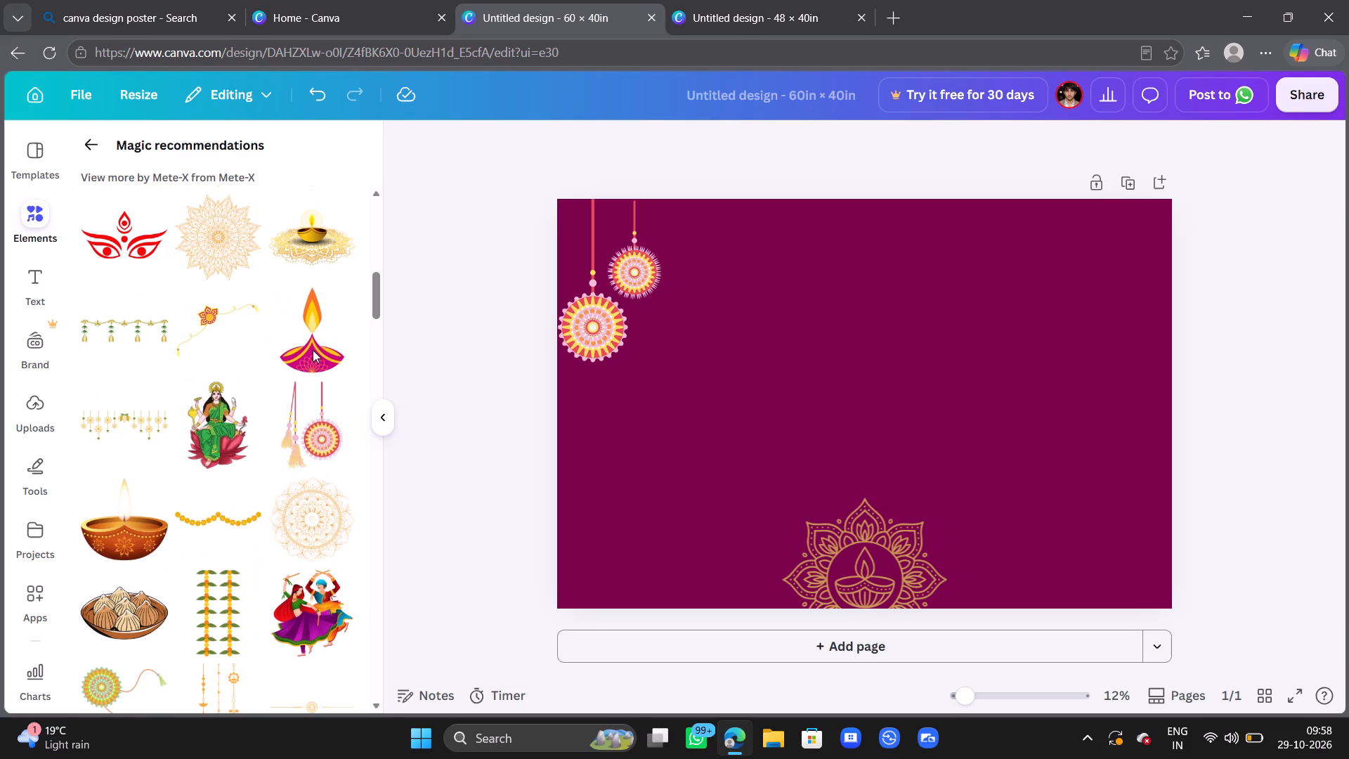
scroll(313, 350, "down", 1)
Delete the pink and orange hanging medallions from the page's top-left corner.
left_click(639, 275)
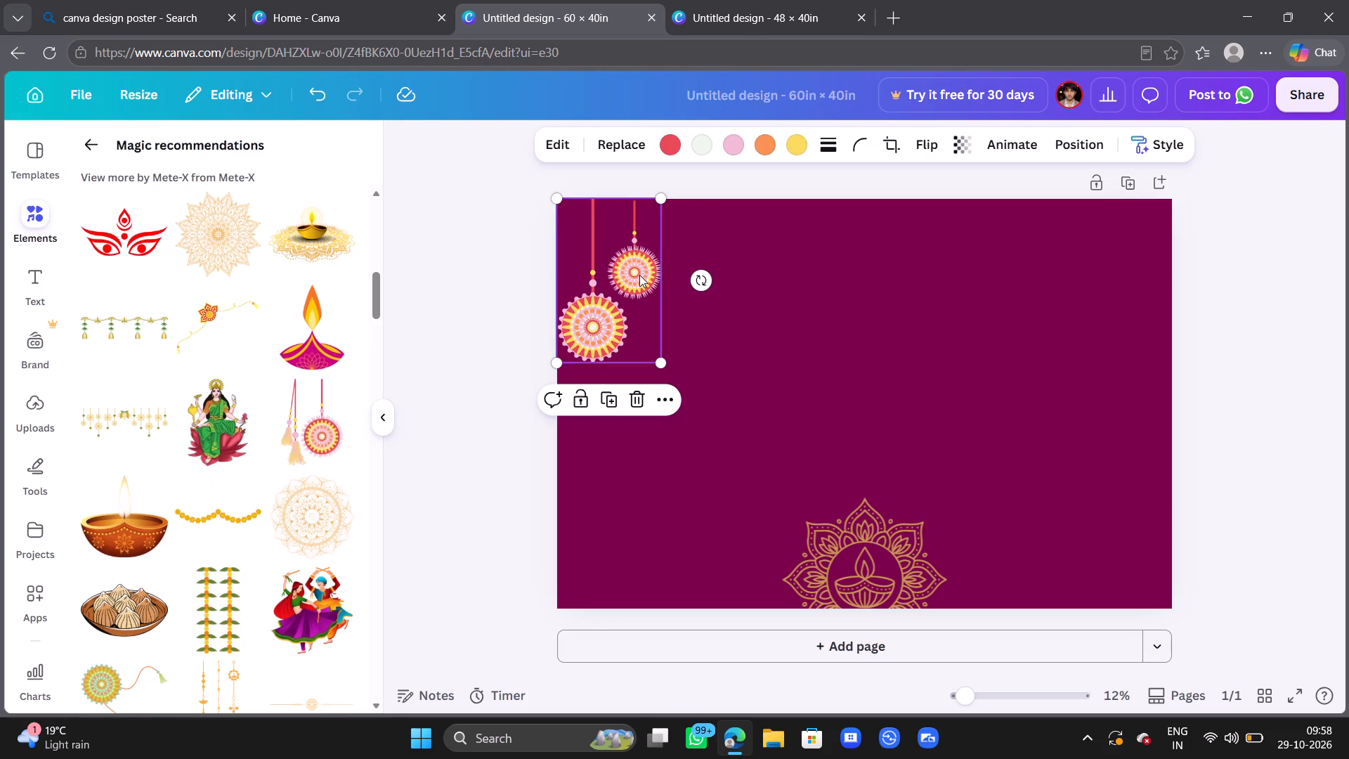
key("BackSpace")
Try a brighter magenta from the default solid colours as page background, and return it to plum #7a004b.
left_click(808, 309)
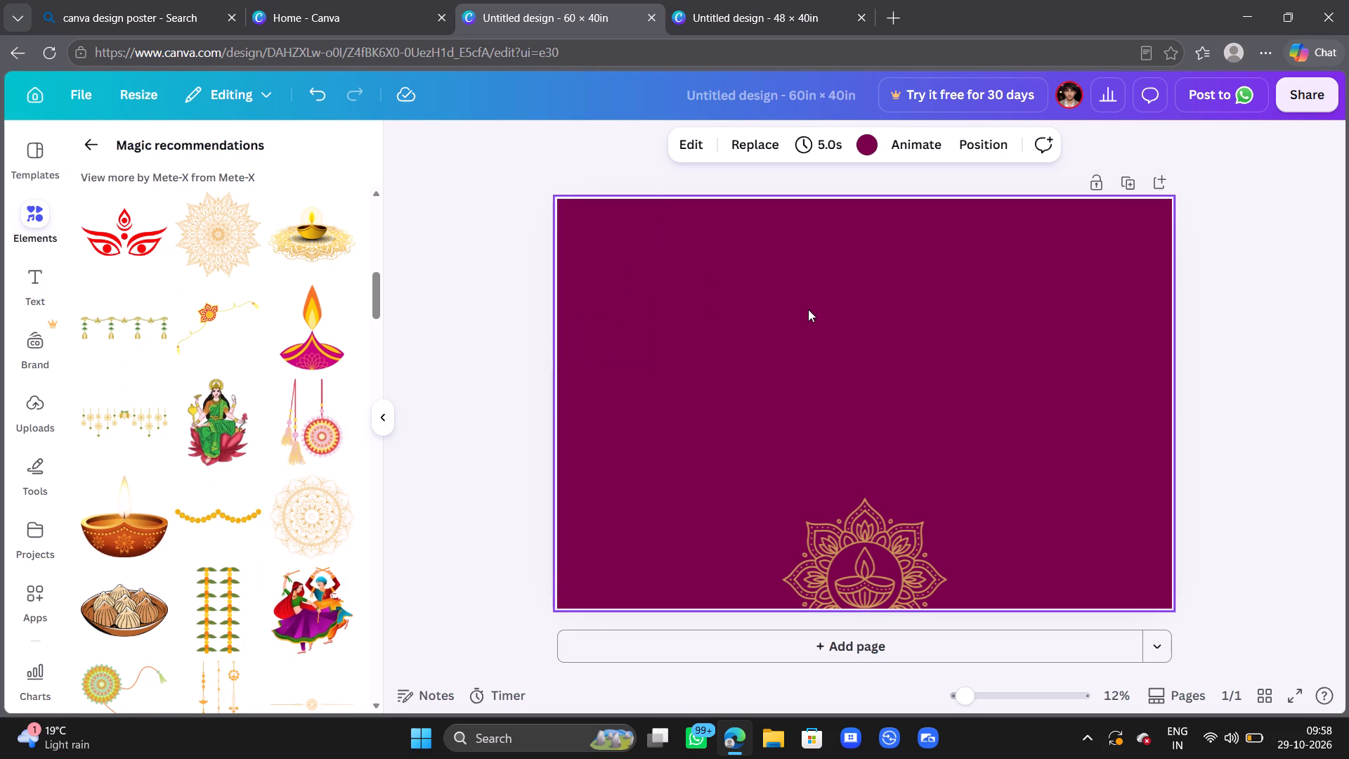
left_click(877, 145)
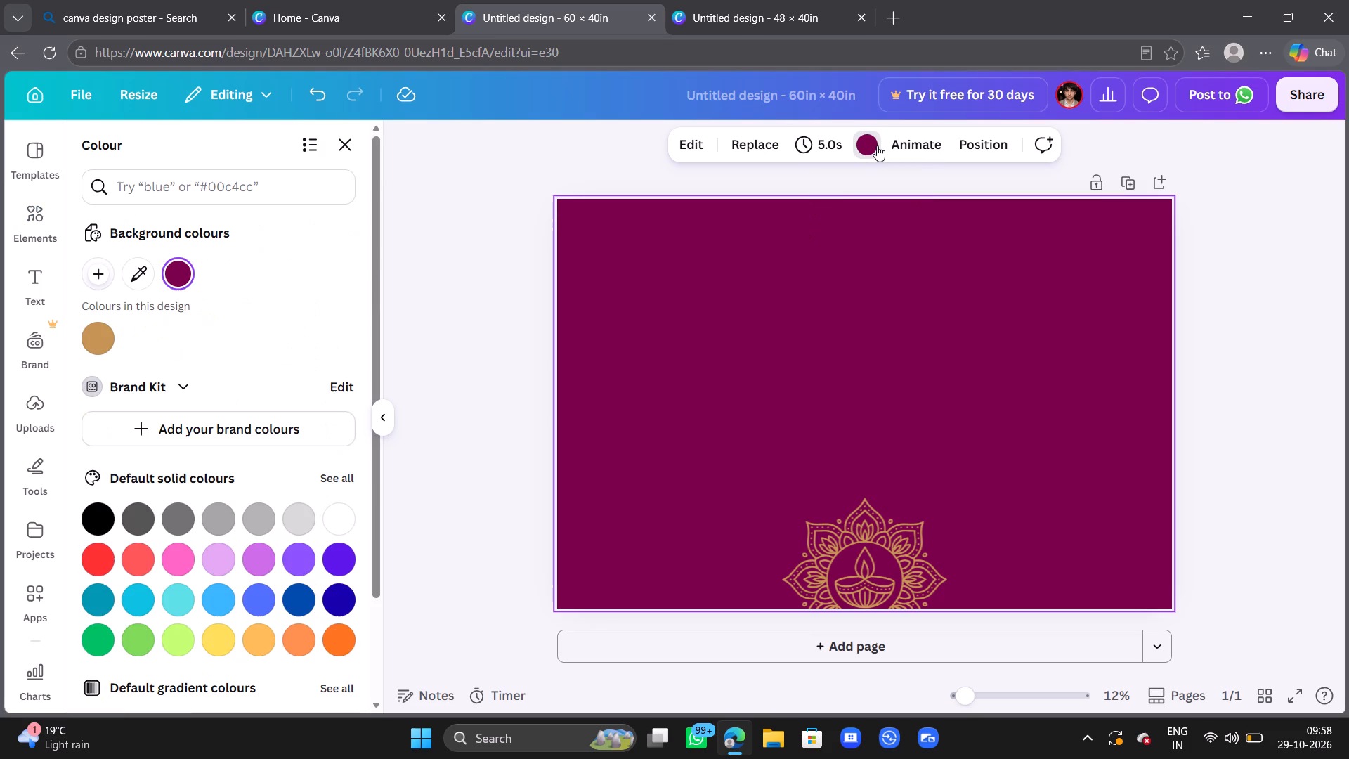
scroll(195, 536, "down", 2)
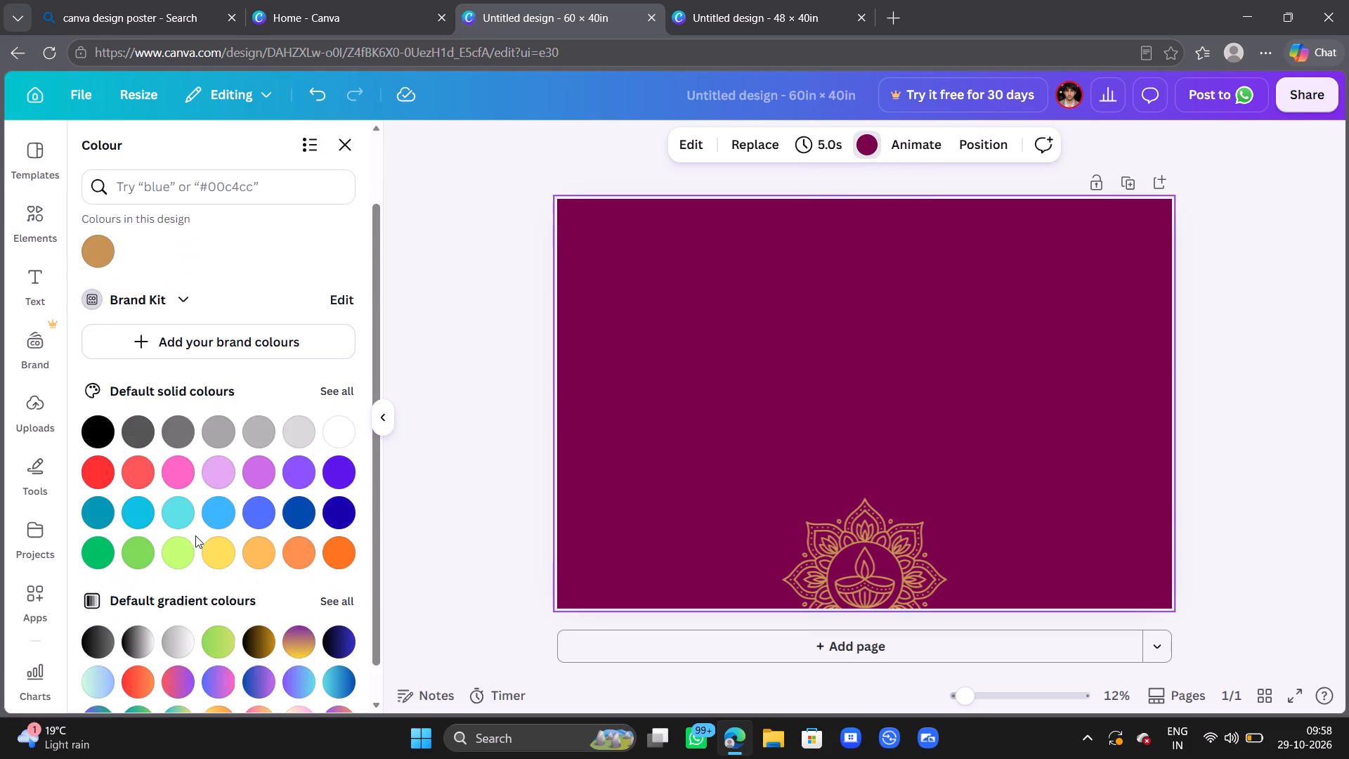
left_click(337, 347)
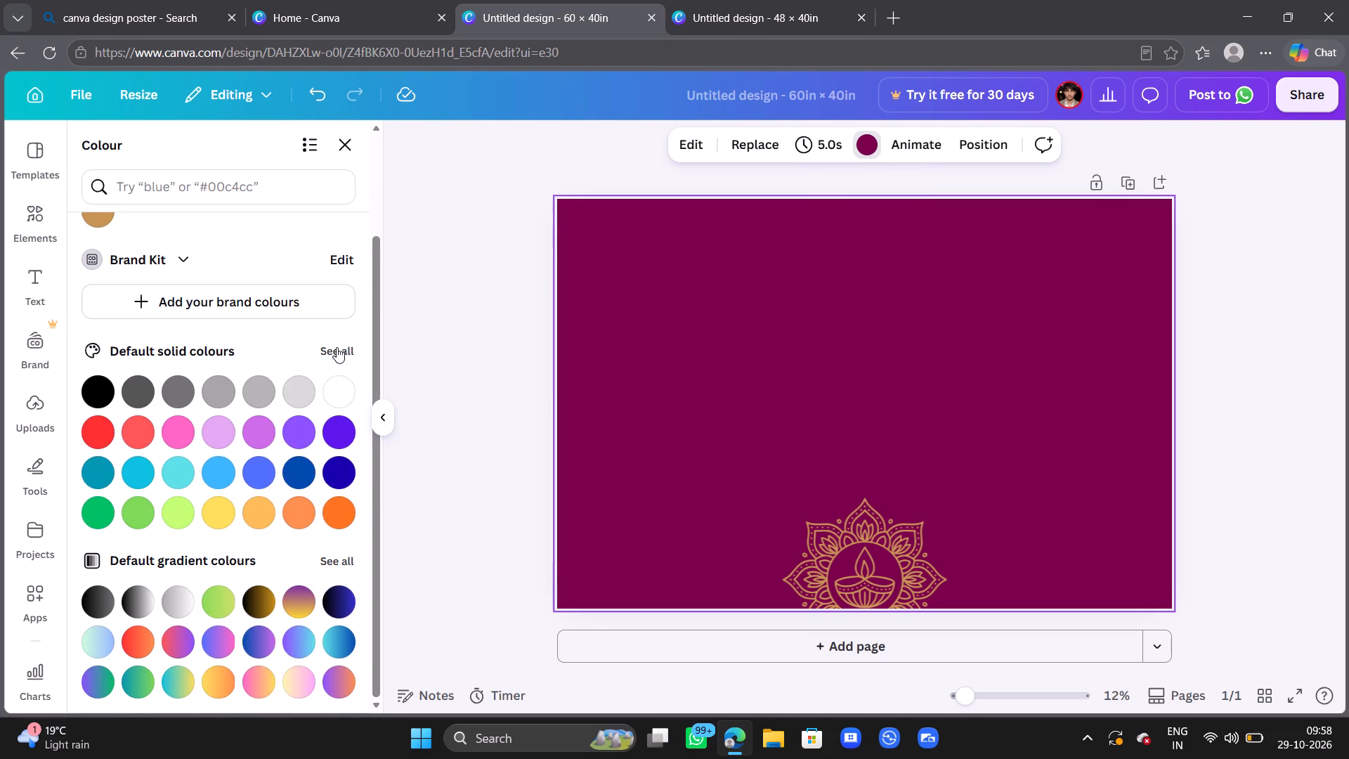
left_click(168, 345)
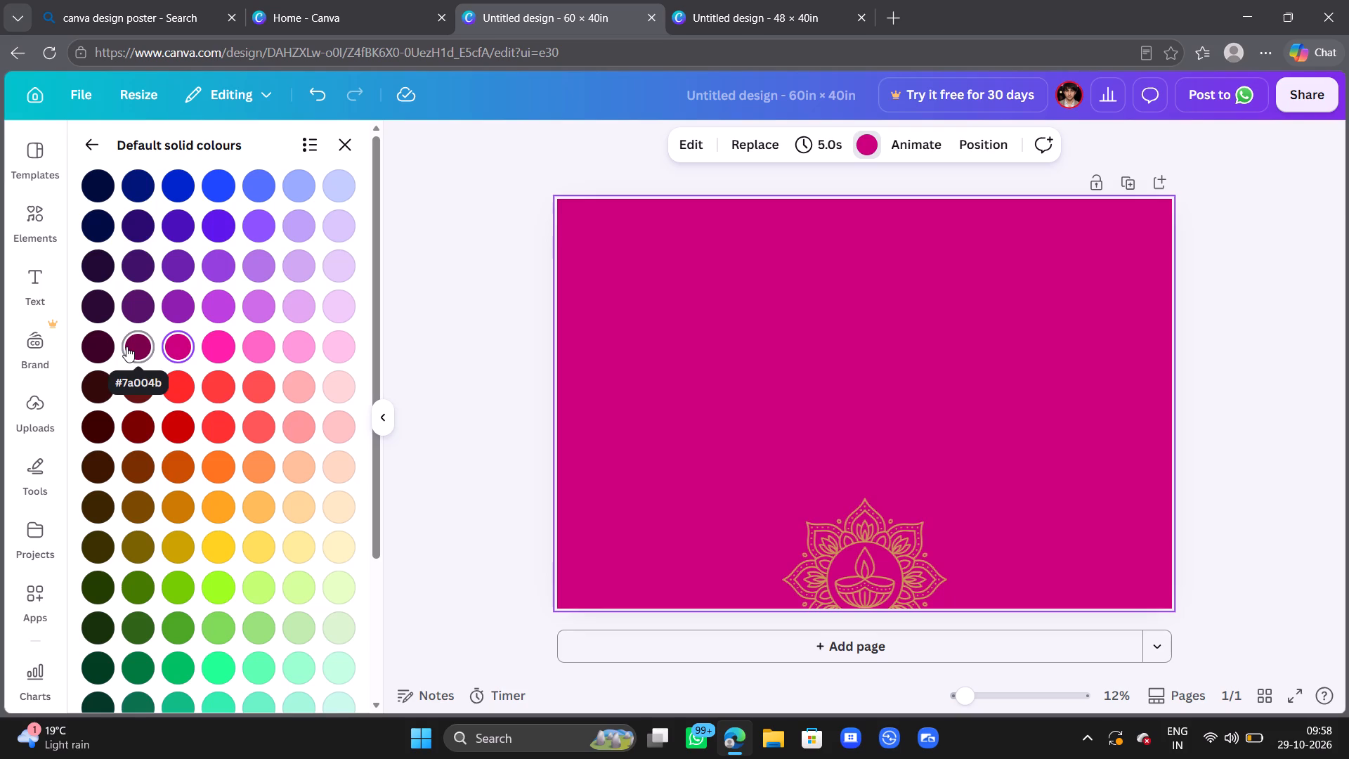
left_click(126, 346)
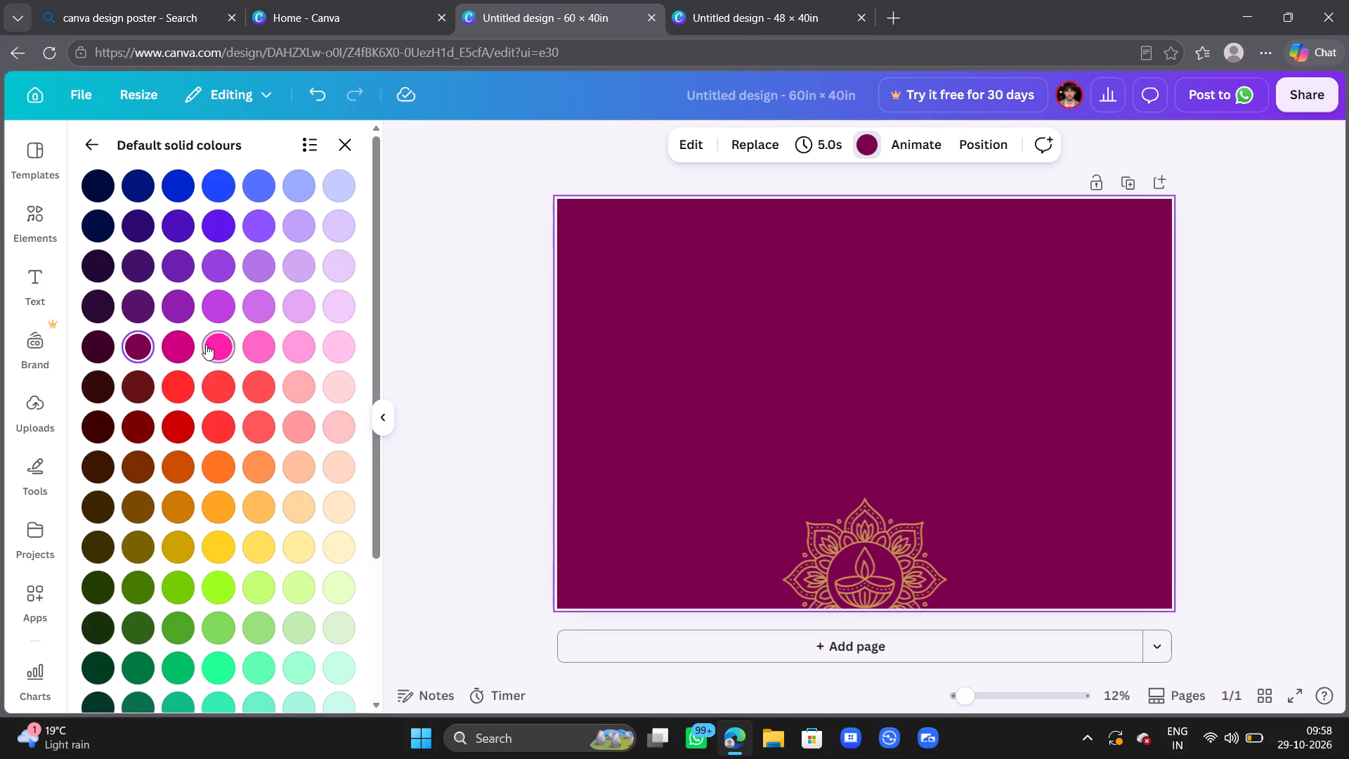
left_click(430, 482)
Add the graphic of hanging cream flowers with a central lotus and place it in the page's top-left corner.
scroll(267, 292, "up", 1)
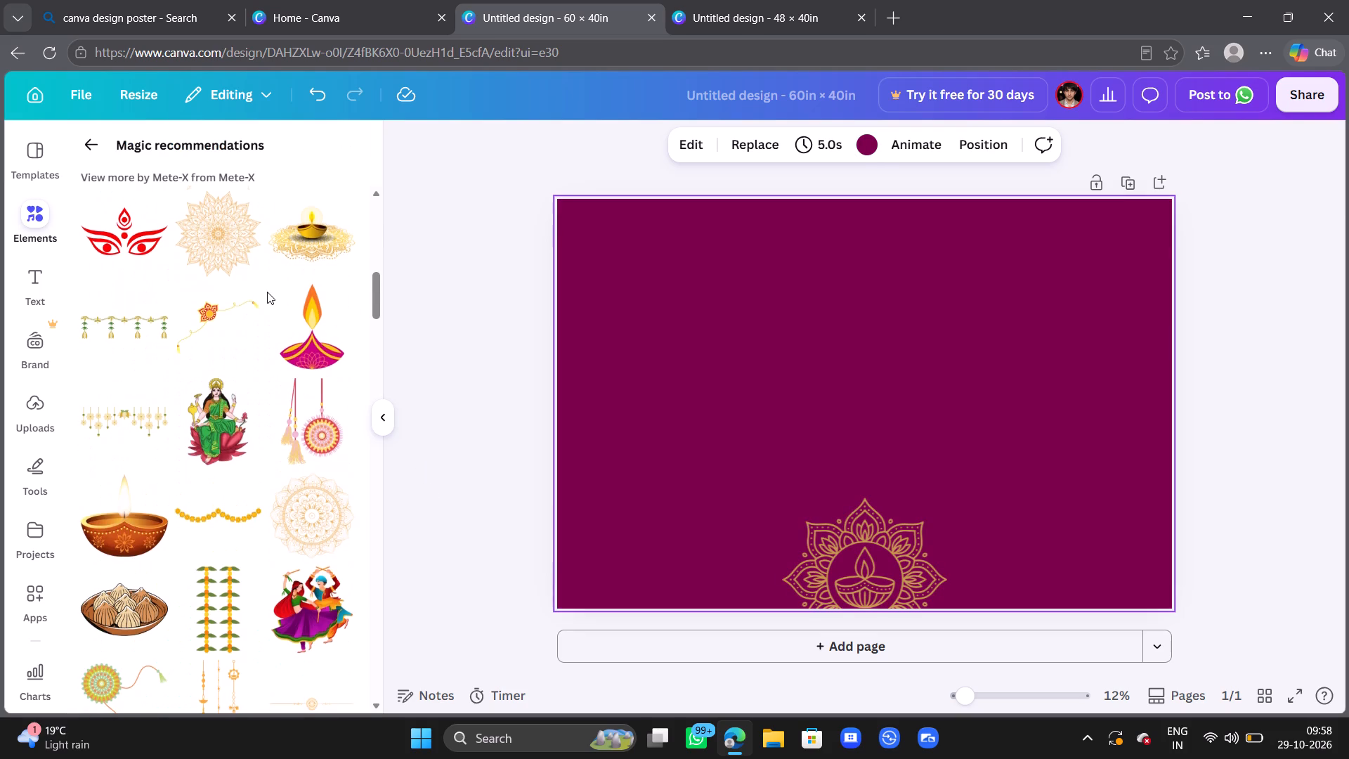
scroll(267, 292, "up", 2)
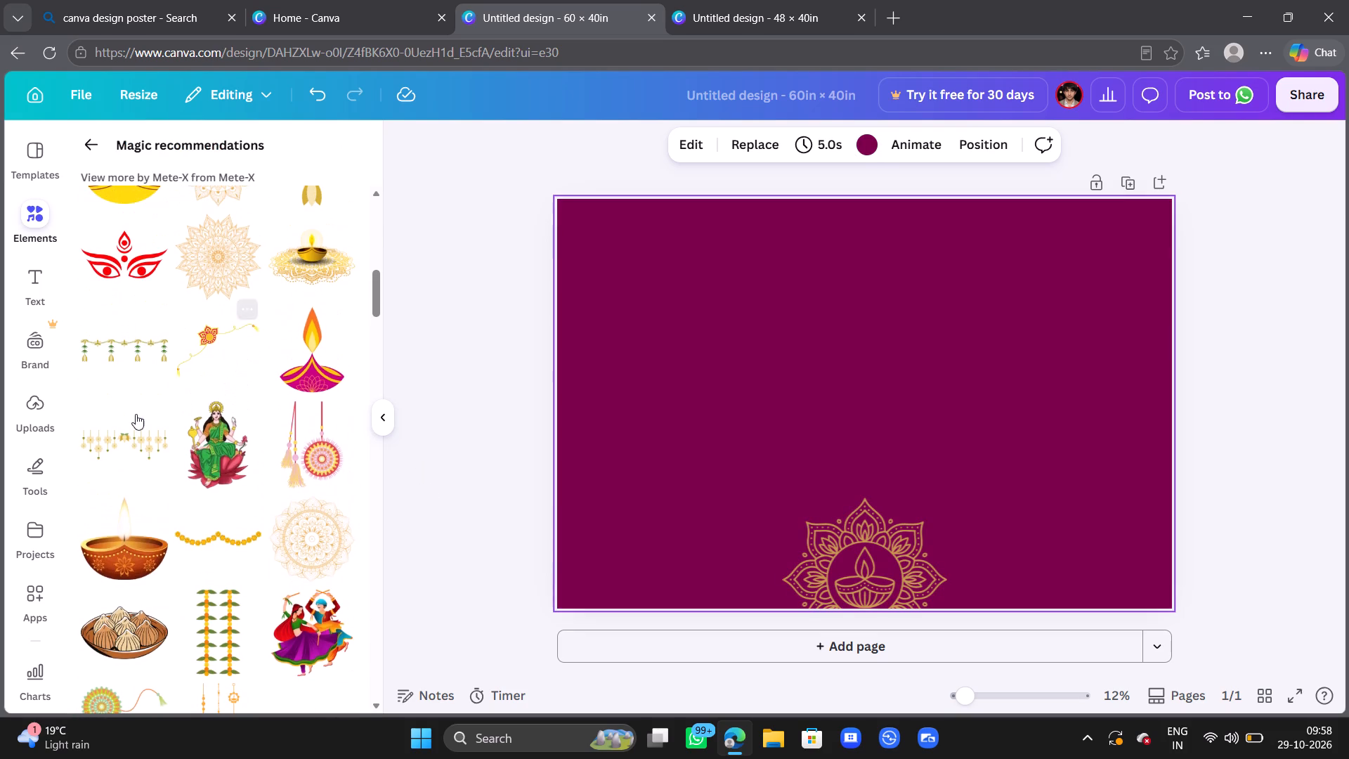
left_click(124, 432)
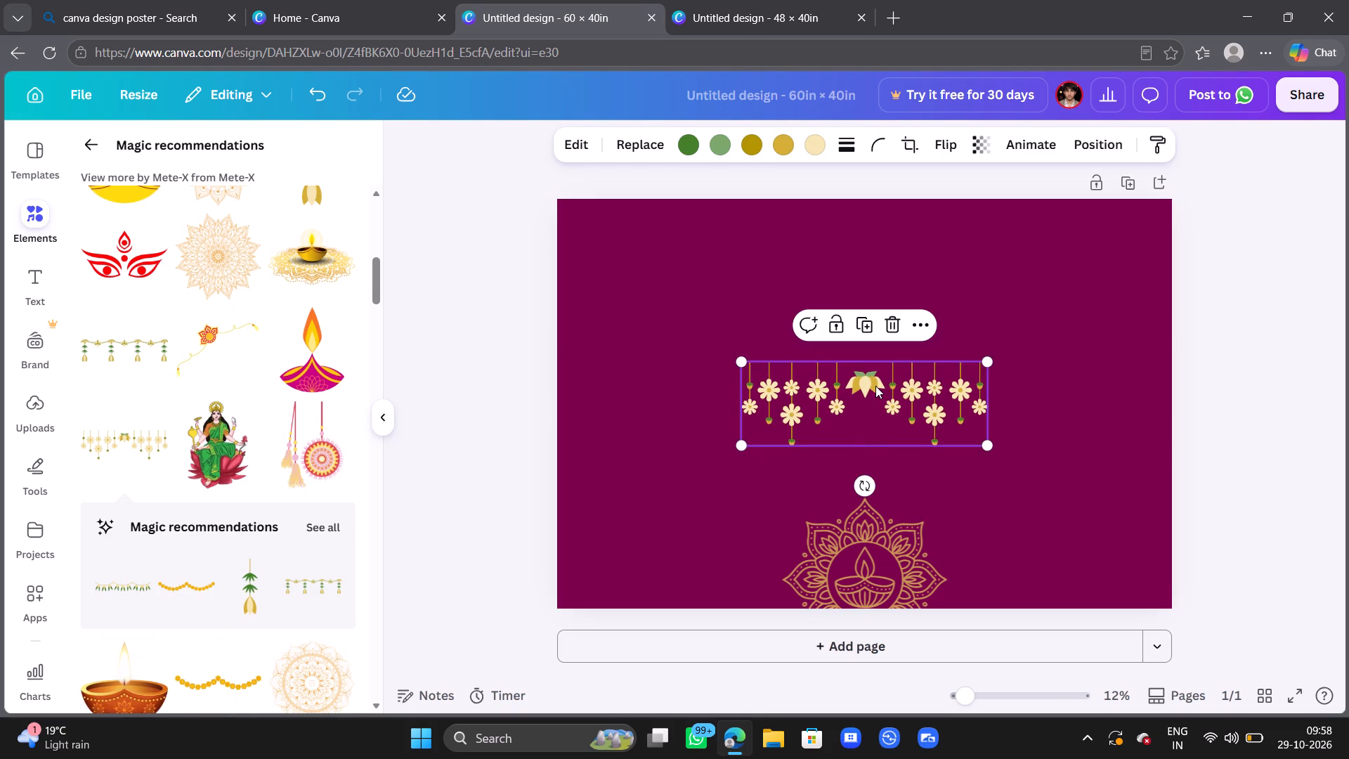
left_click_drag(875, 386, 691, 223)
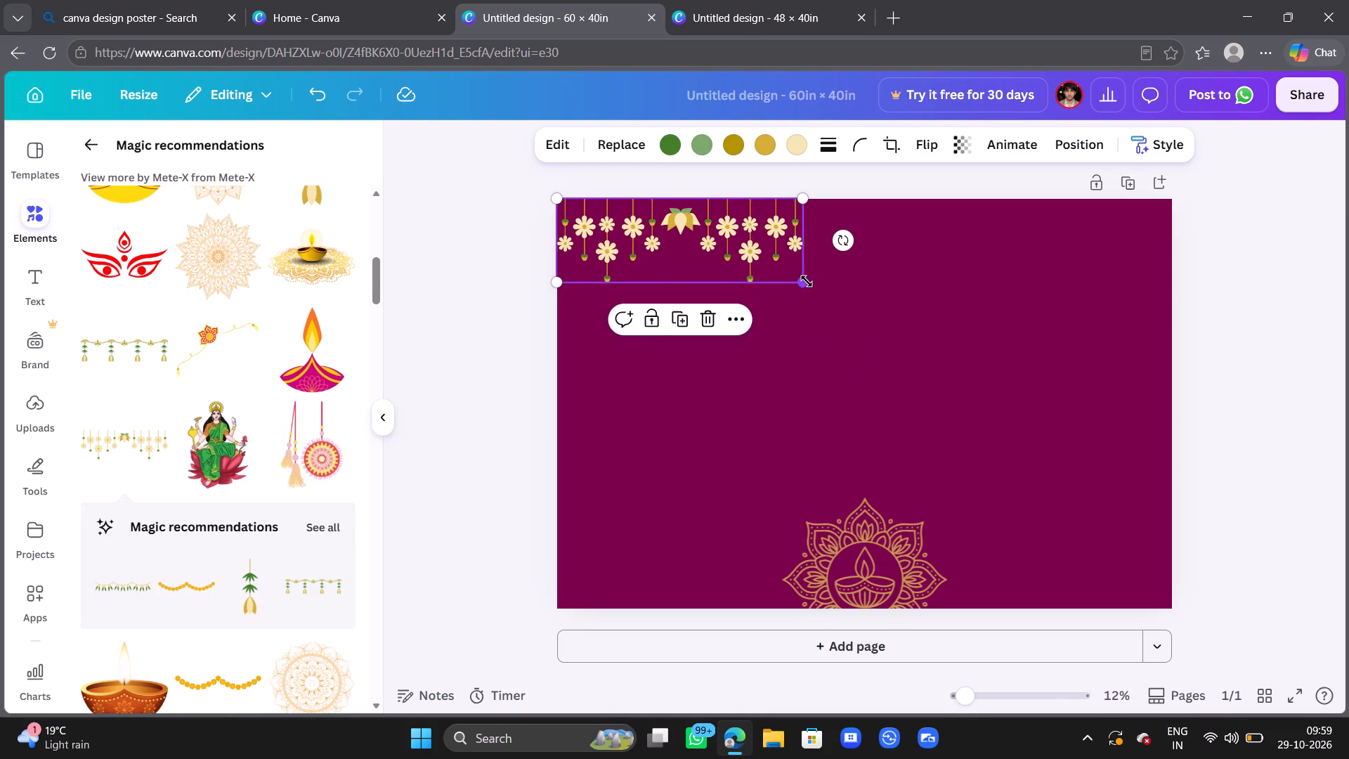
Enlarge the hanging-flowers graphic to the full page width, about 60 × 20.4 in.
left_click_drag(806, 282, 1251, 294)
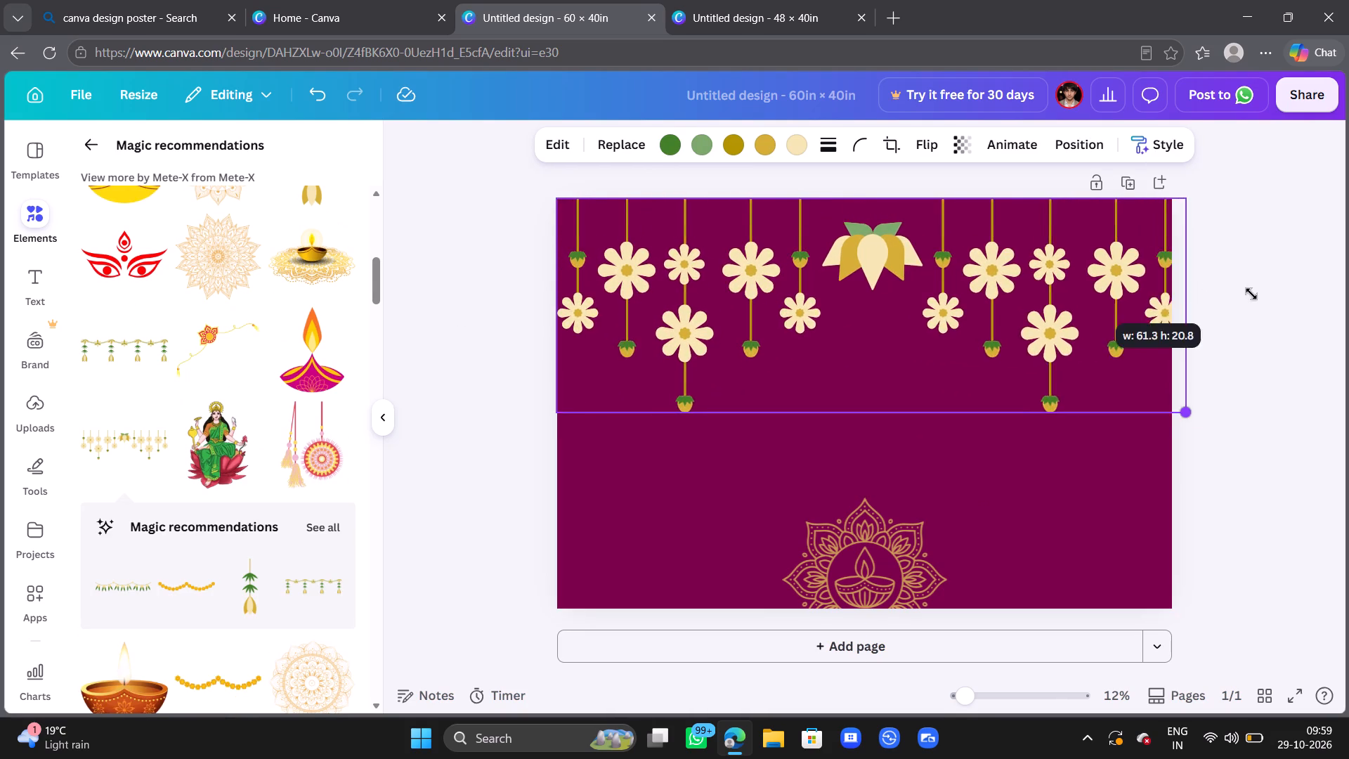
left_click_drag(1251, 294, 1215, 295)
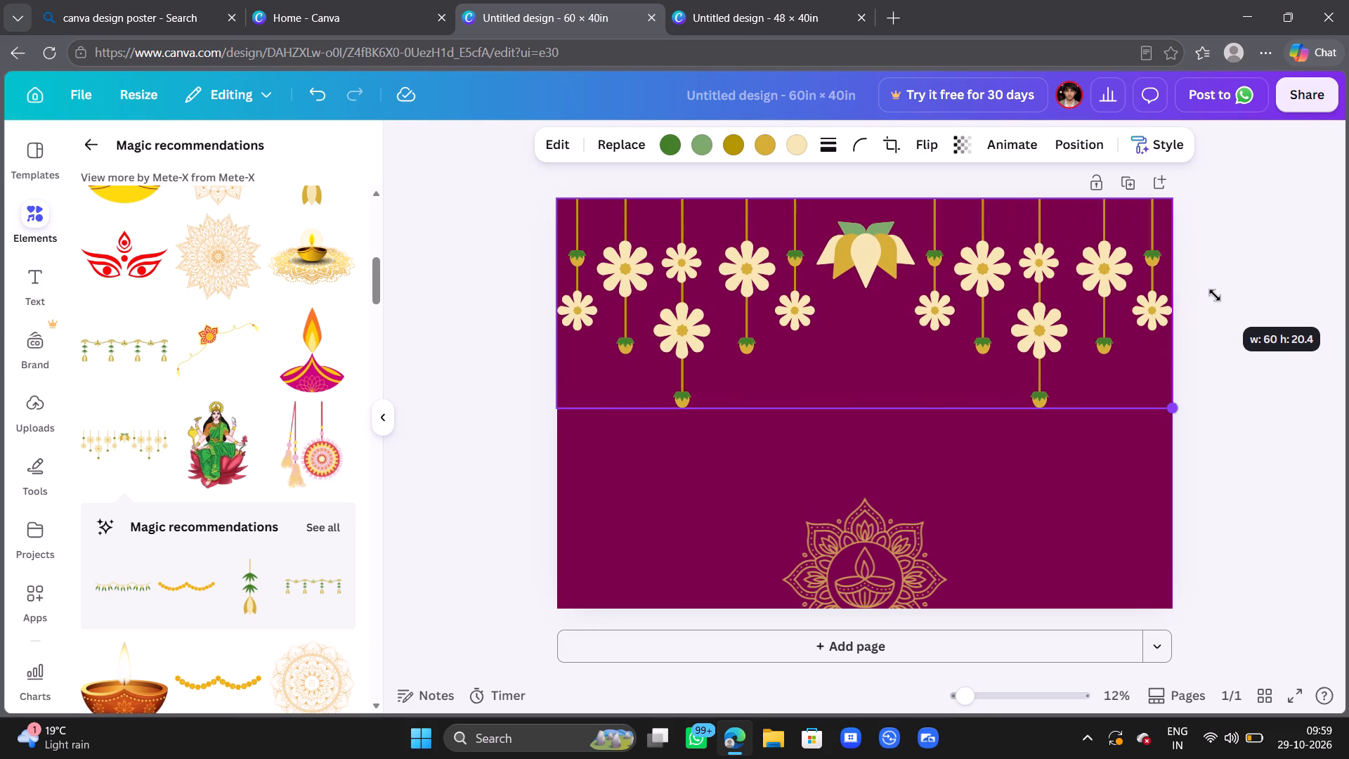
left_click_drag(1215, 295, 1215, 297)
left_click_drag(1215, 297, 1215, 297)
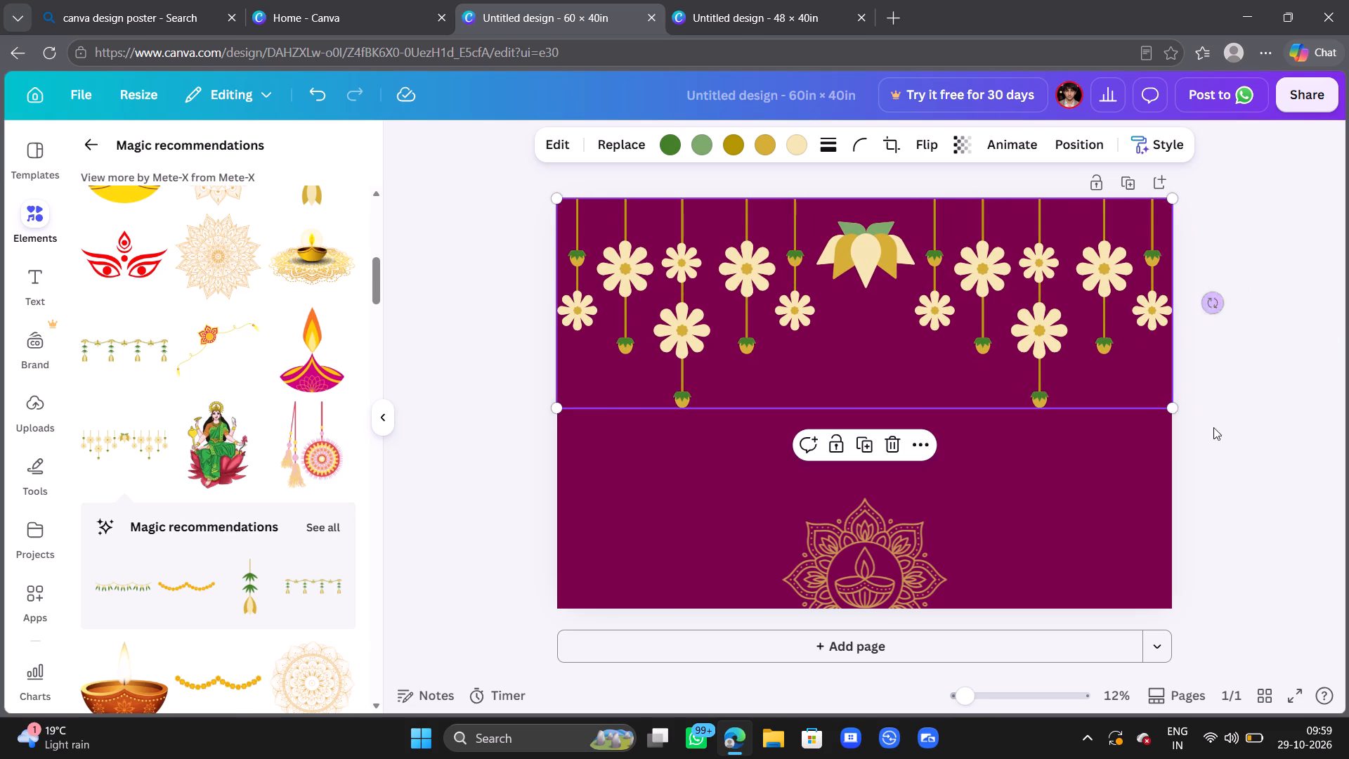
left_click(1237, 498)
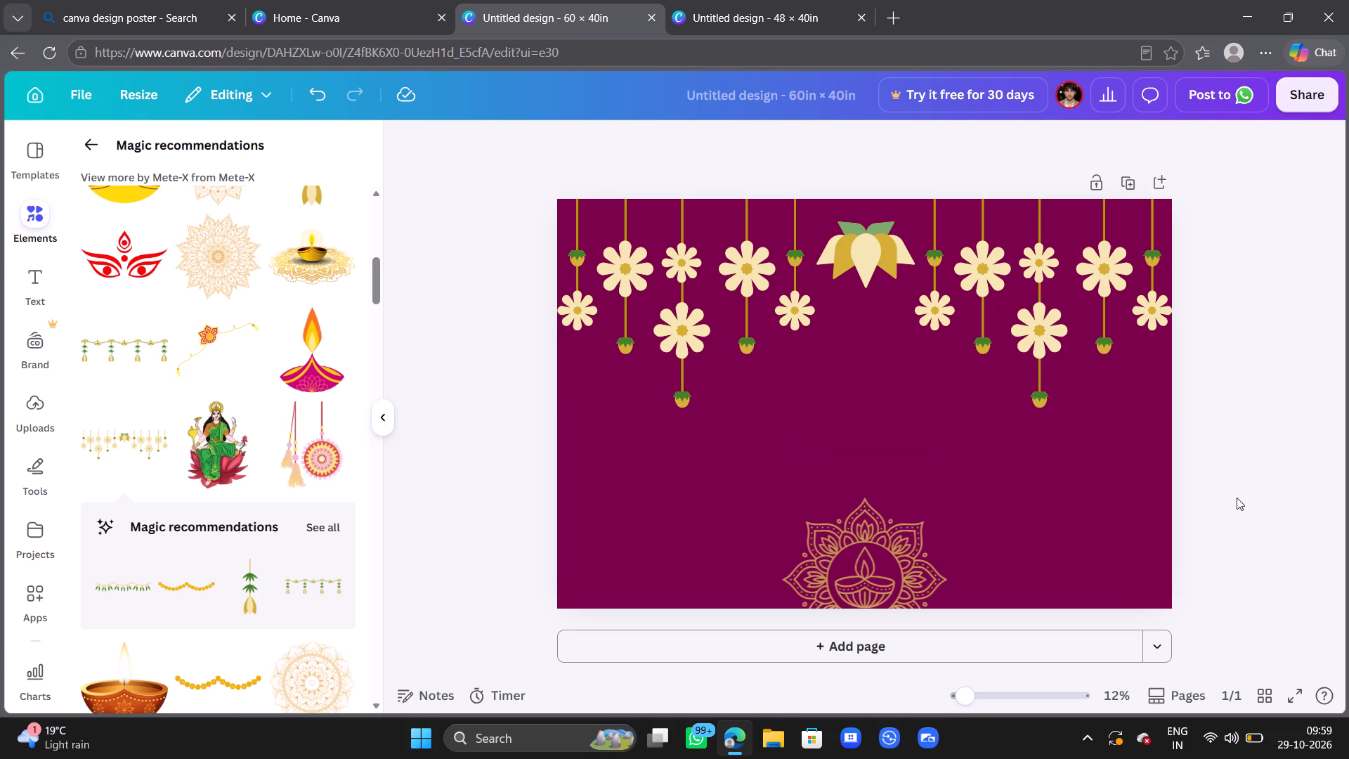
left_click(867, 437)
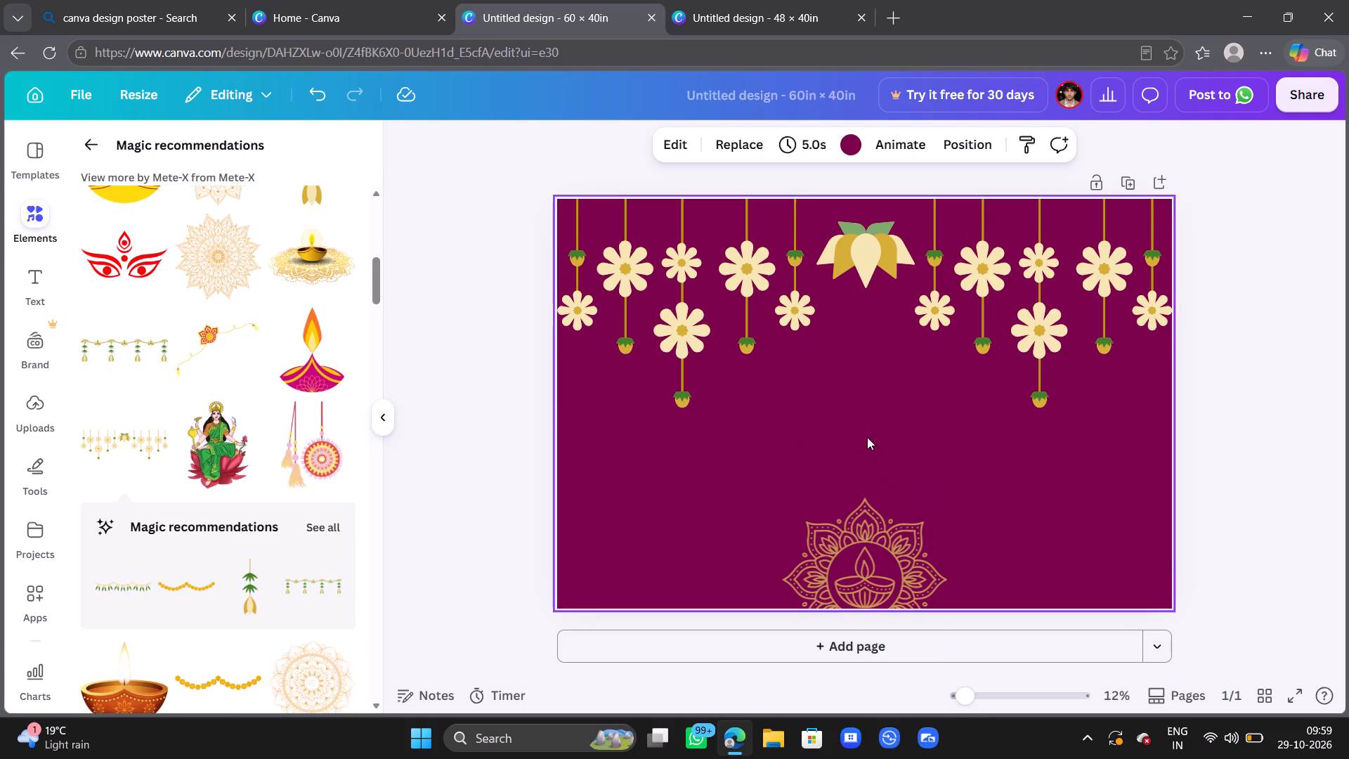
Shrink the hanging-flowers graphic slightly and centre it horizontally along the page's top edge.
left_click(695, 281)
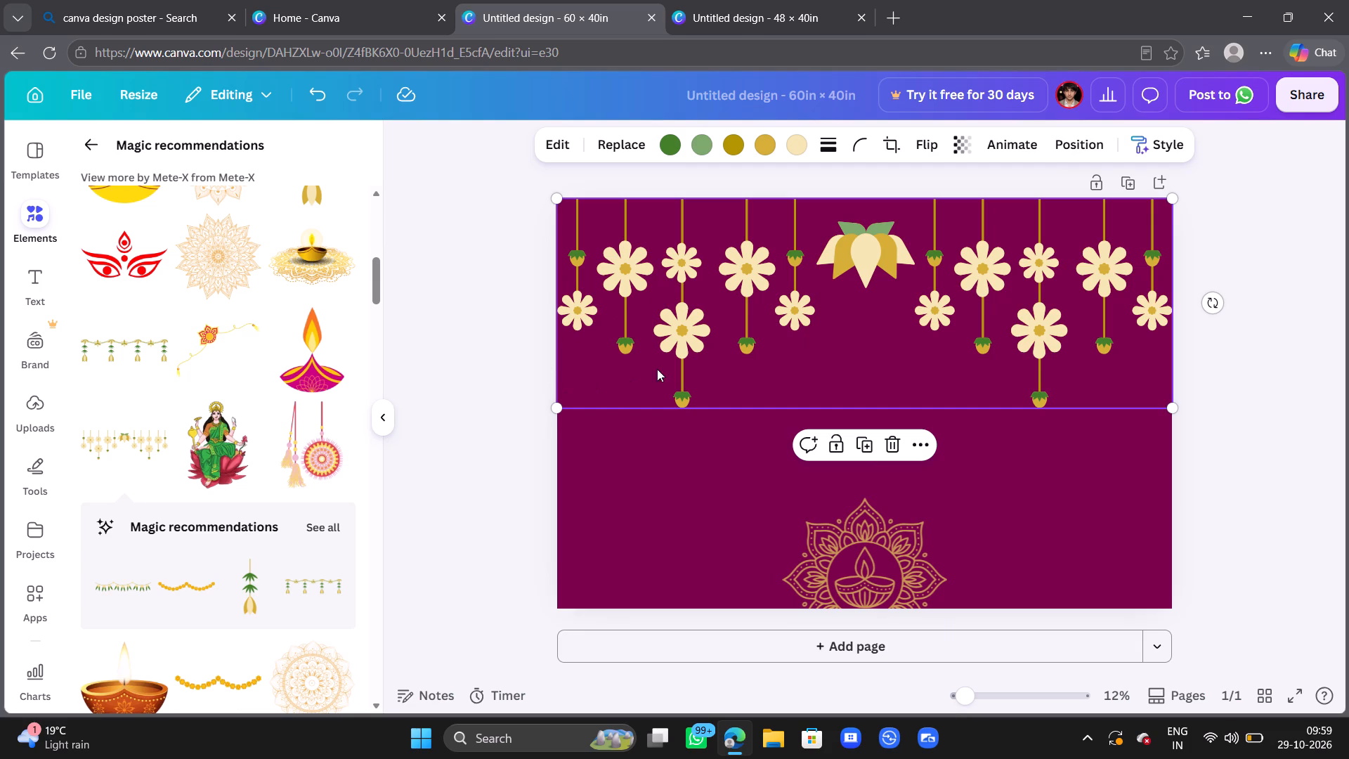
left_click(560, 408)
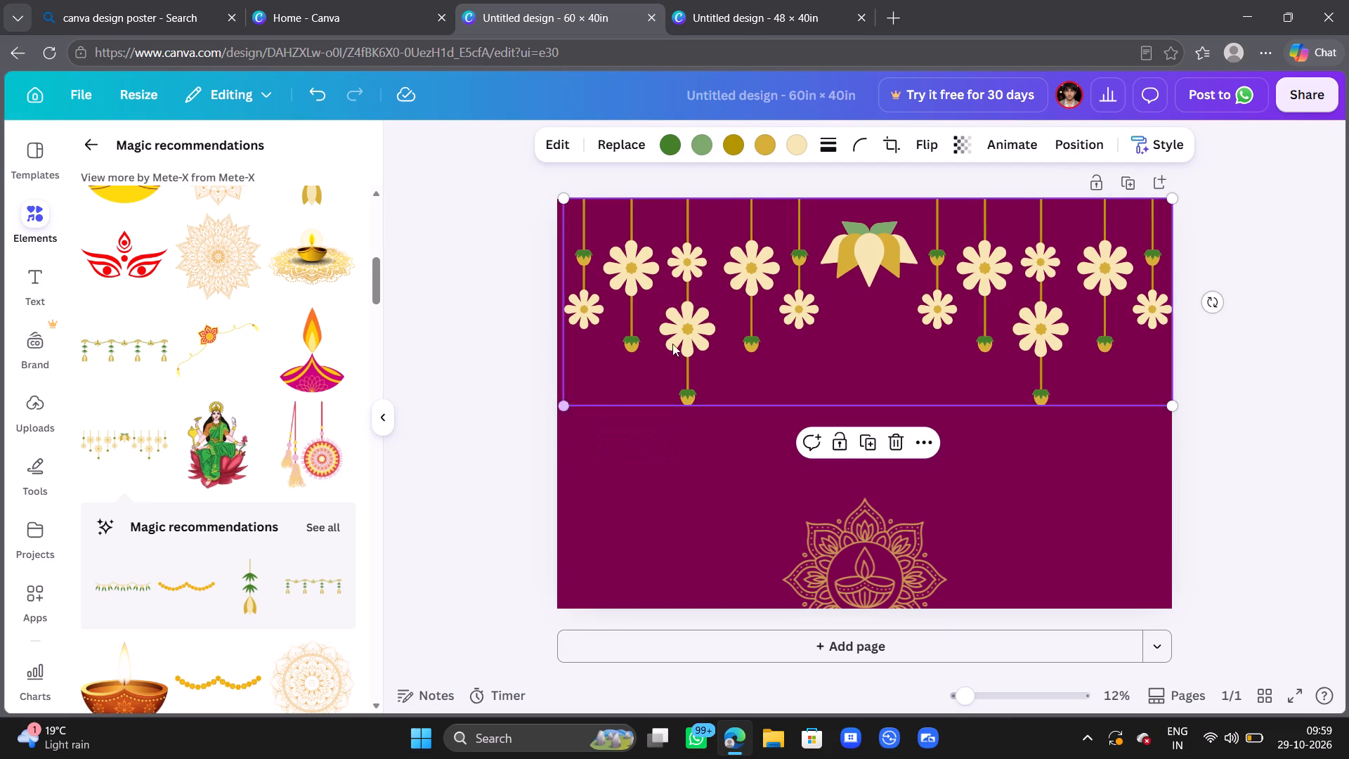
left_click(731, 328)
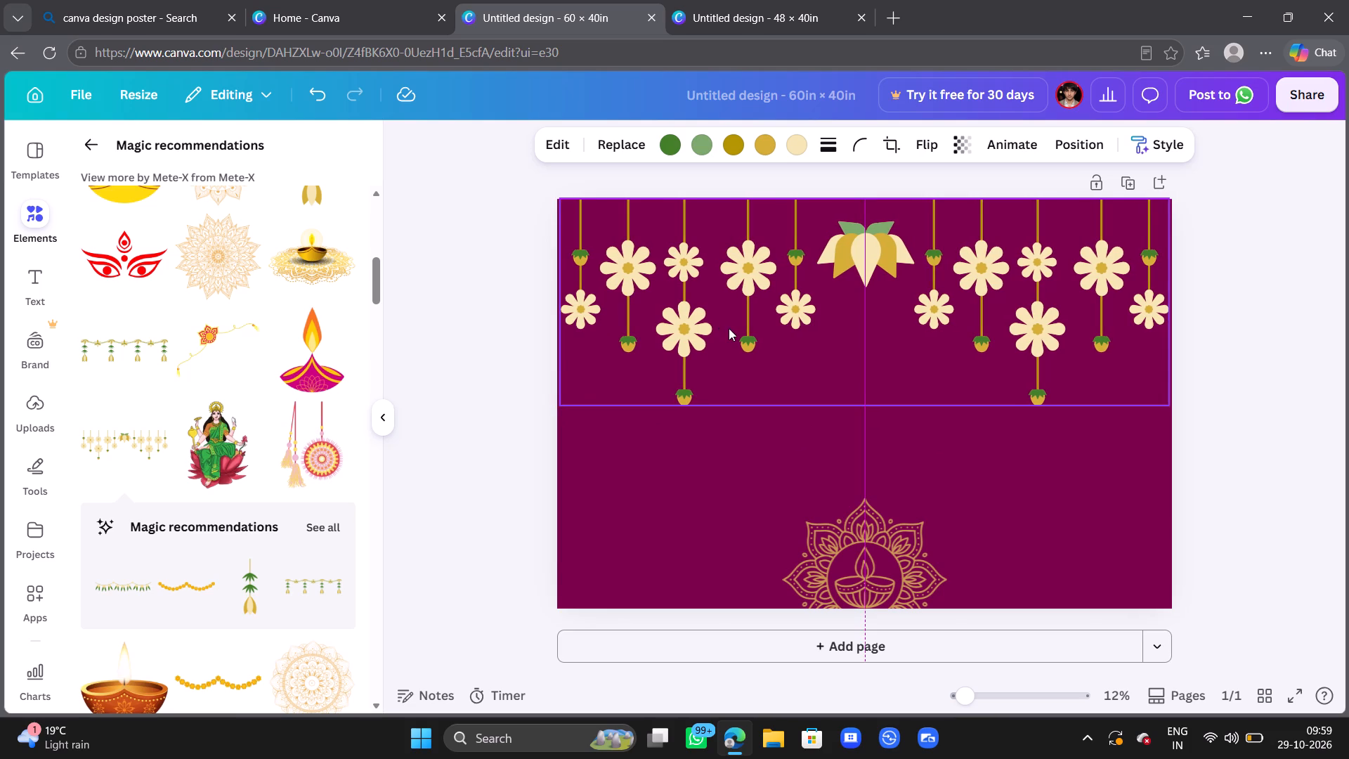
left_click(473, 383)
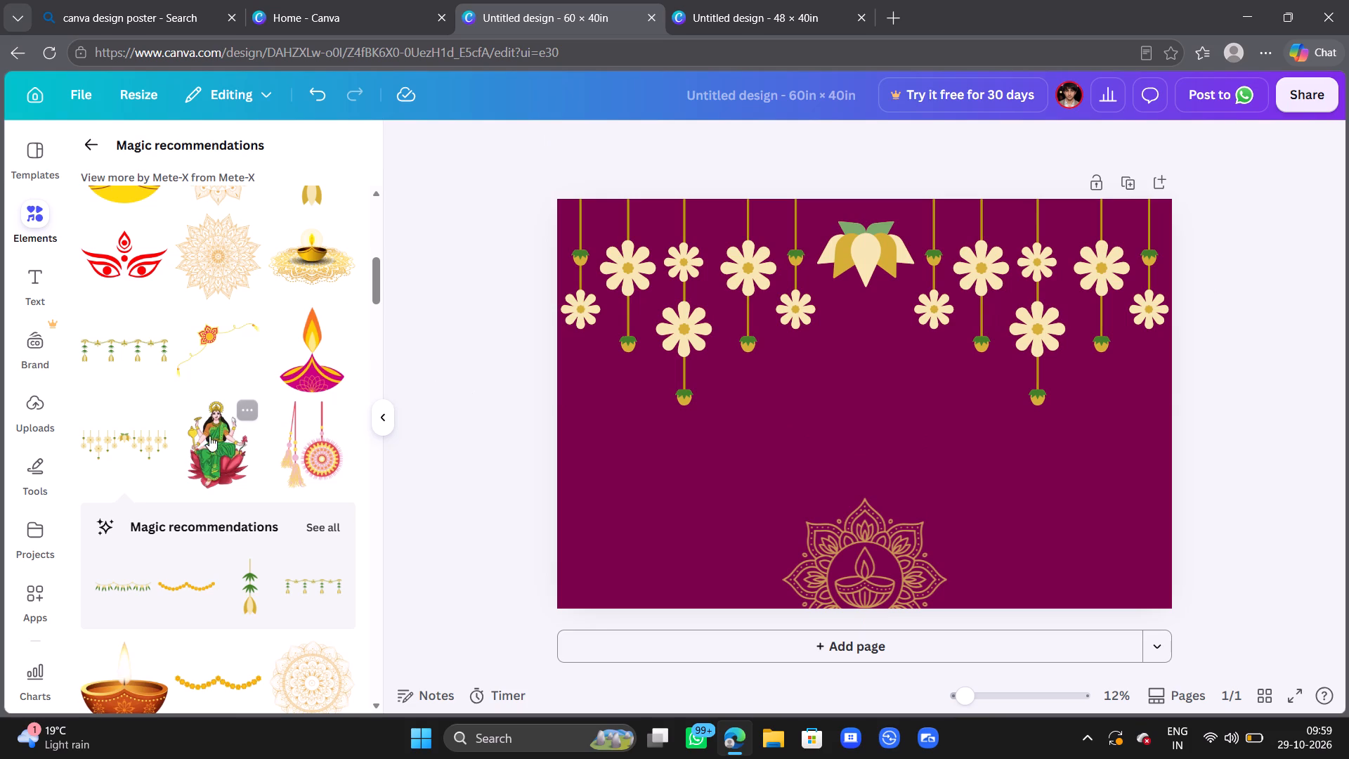
Browse further through the recommended graphics for an alternative top decoration.
scroll(204, 439, "down", 6)
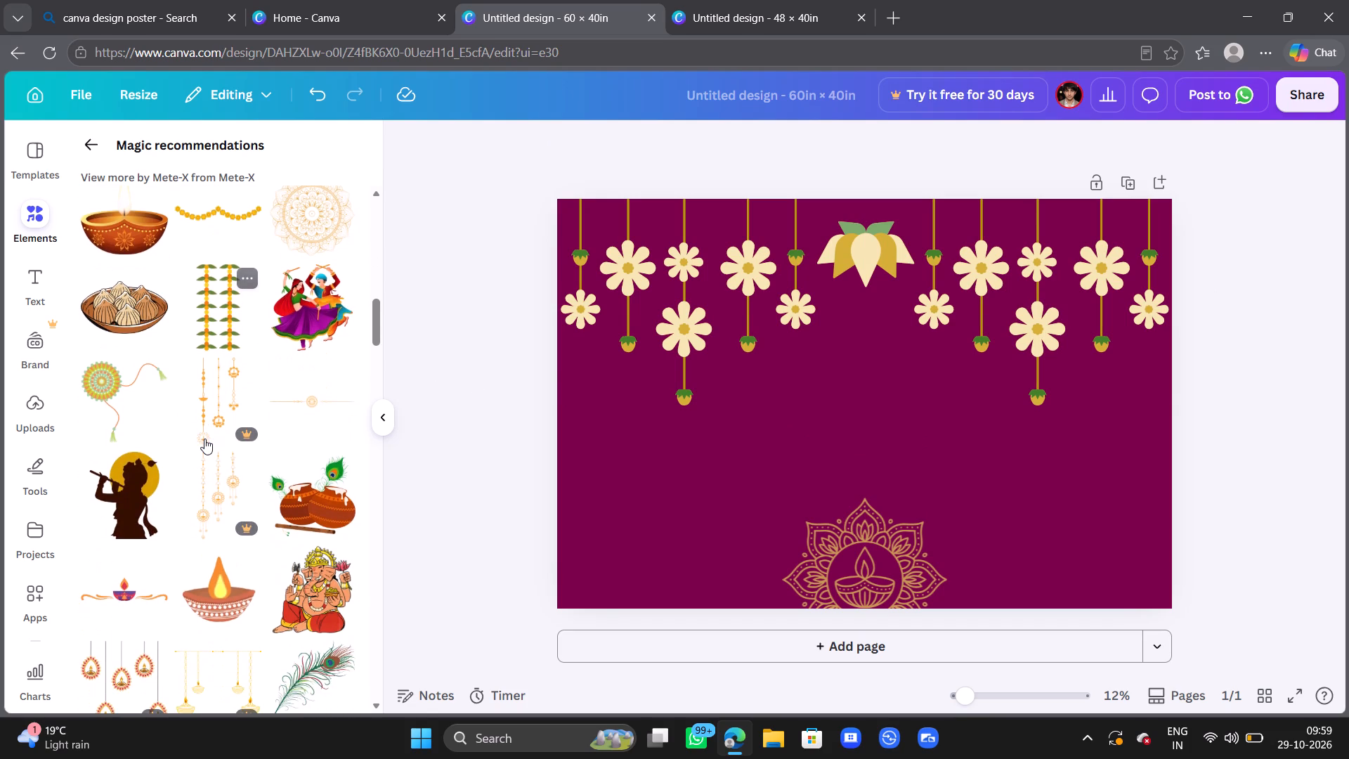
scroll(204, 439, "down", 5)
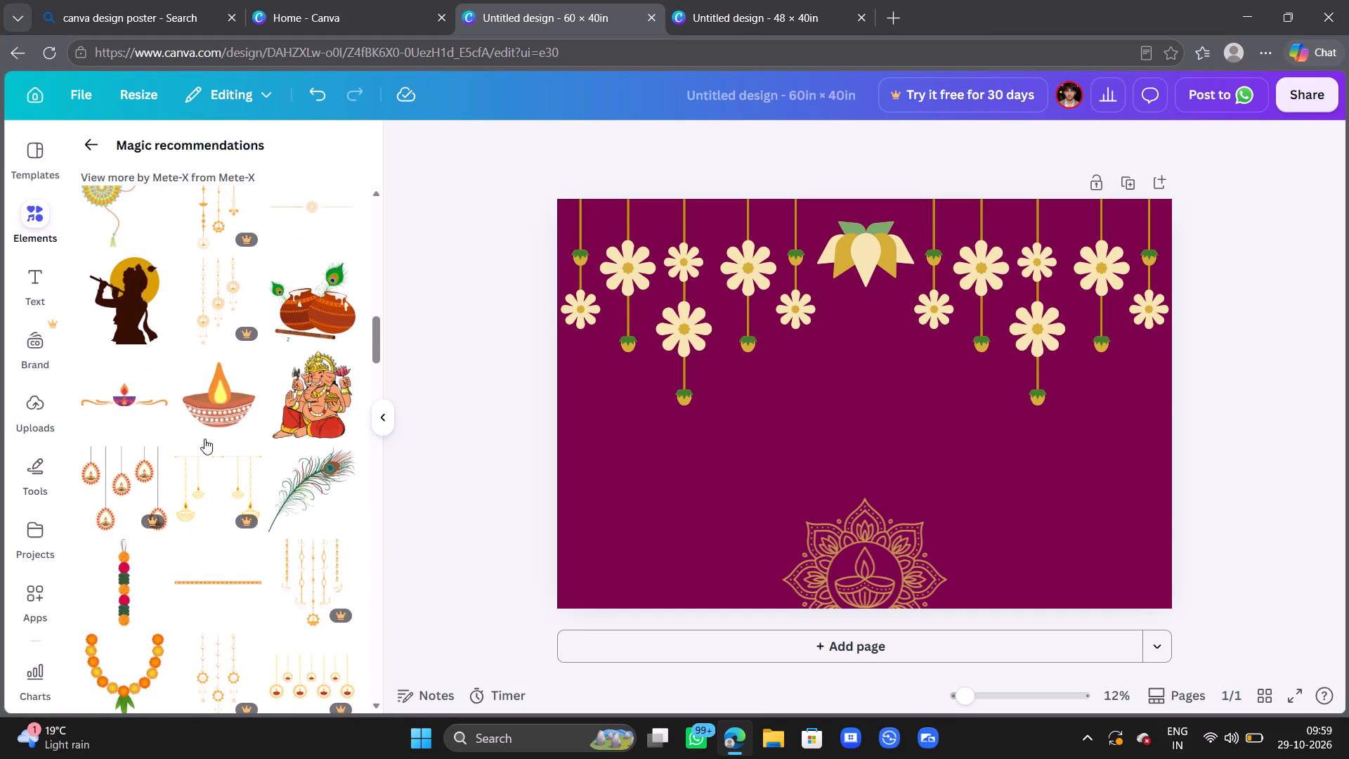
scroll(204, 439, "down", 5)
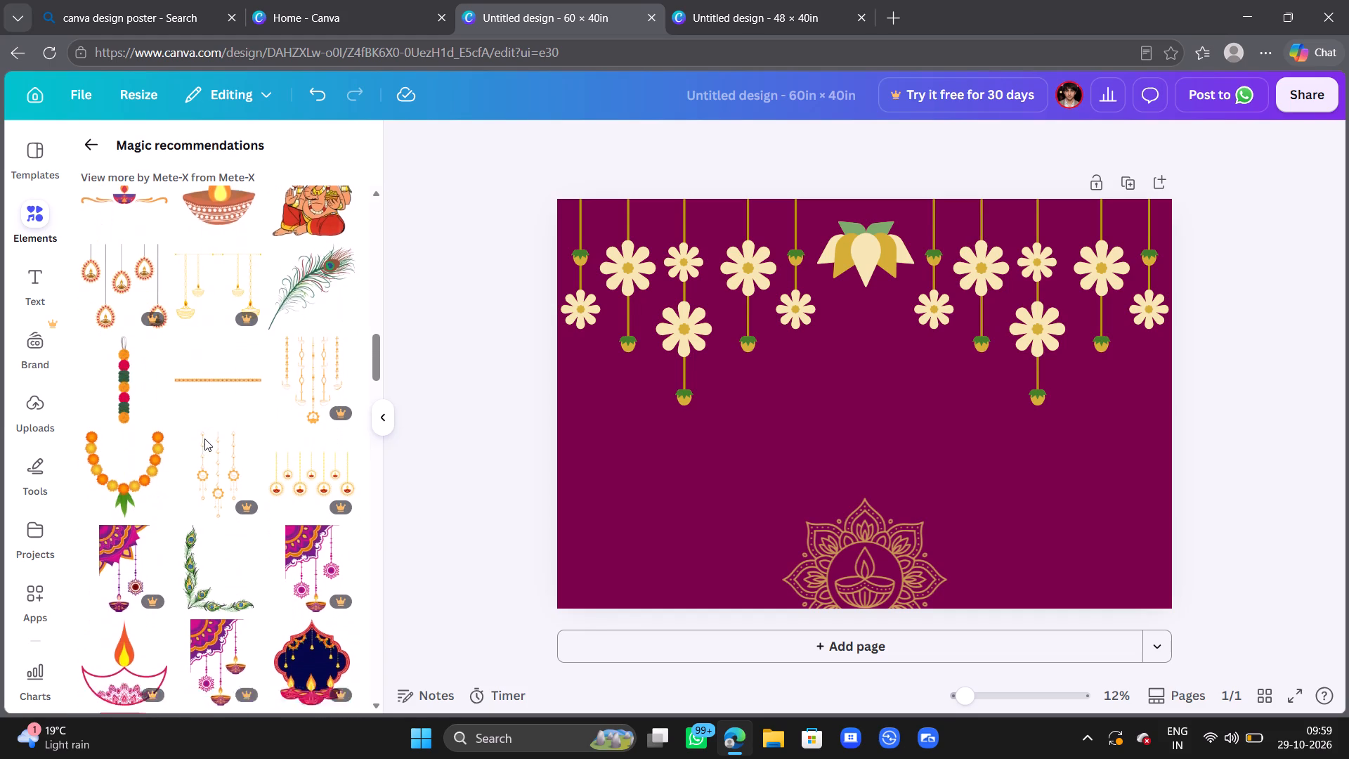
scroll(204, 439, "down", 1)
scroll(204, 439, "up", 1)
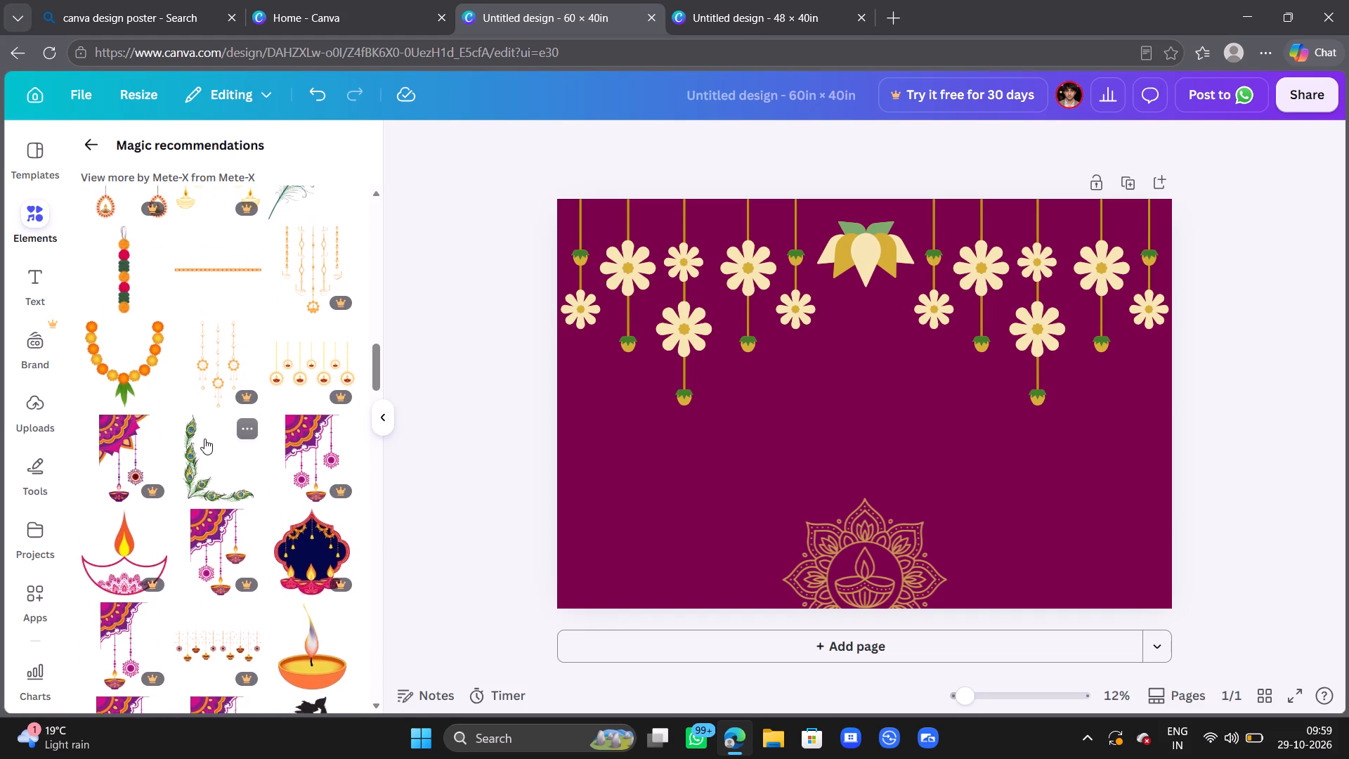
scroll(204, 439, "up", 2)
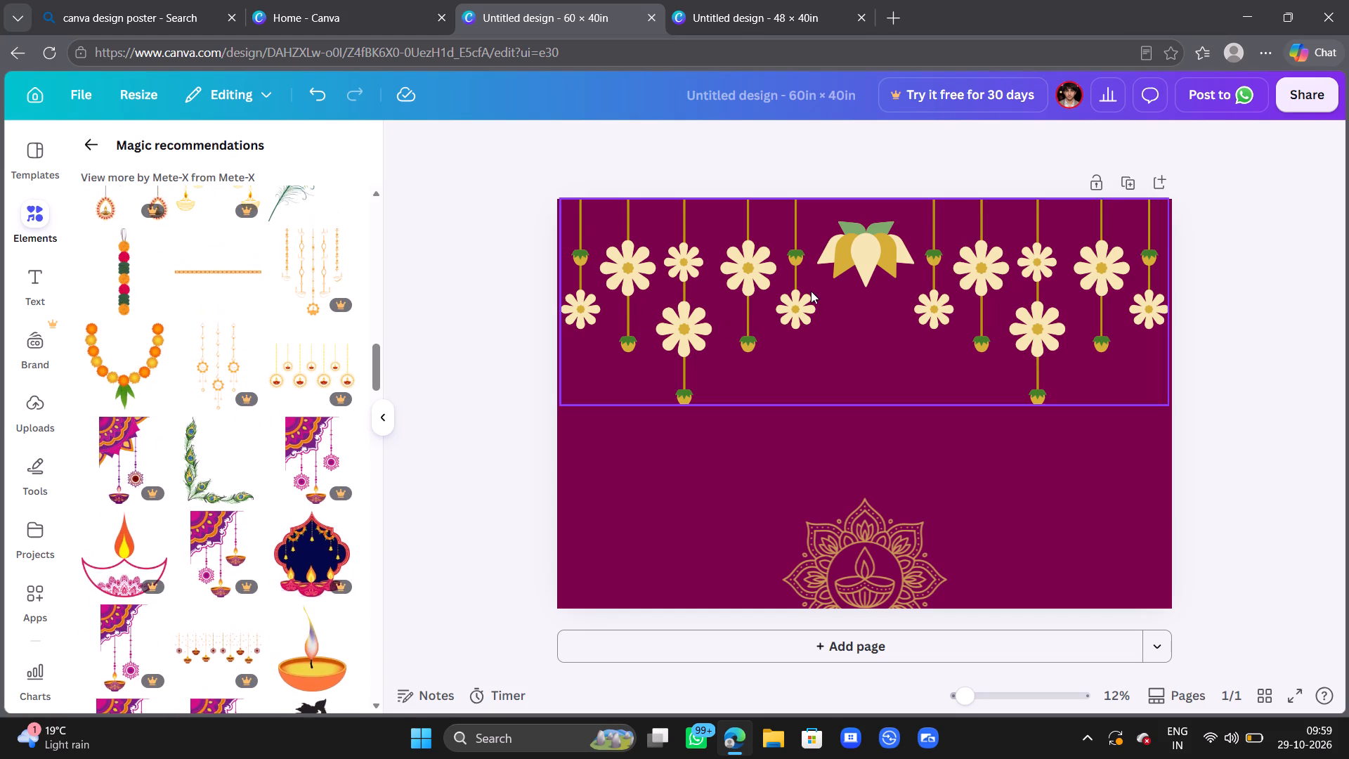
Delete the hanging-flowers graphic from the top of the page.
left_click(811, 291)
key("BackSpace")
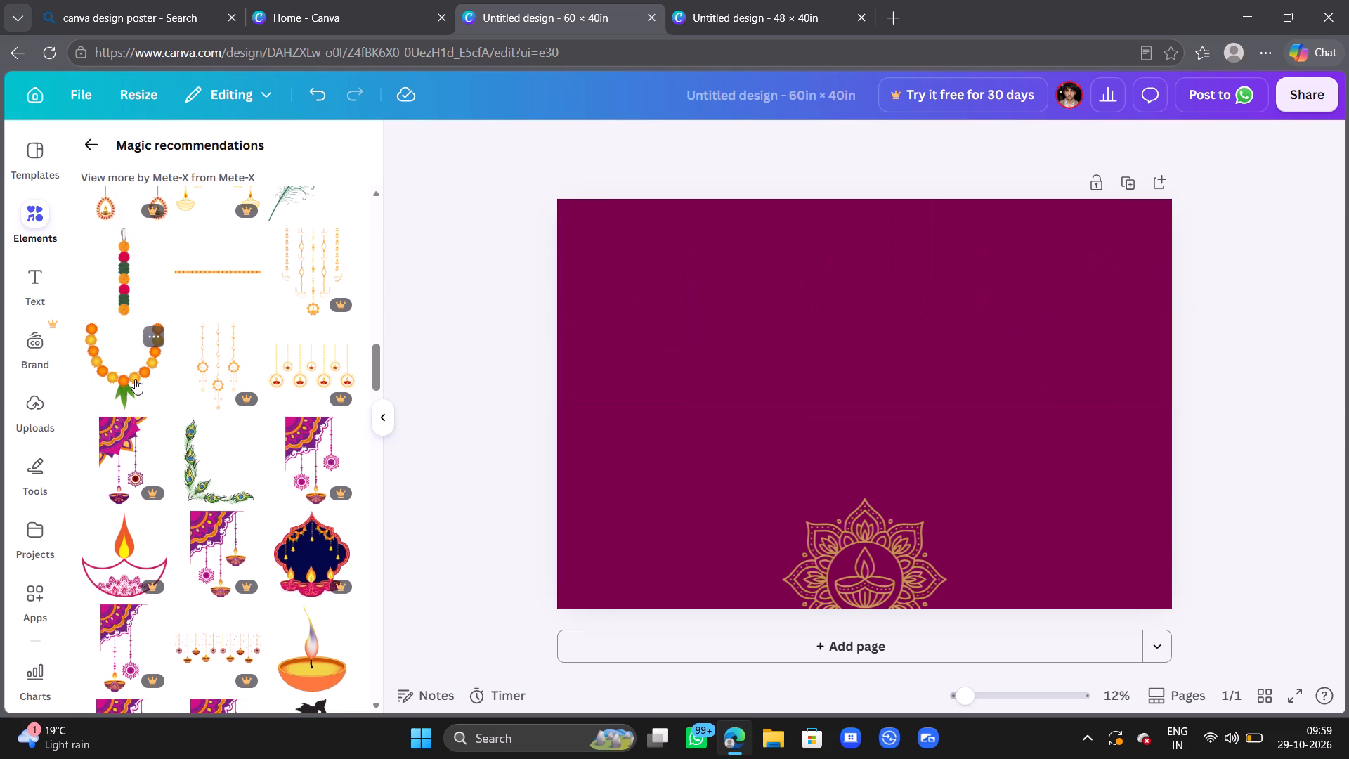
Add the U-shaped marigold garland with green leaves at the page's top-left corner and shrink it to about one-sixth of the page width.
left_click(135, 379)
left_click_drag(823, 408, 667, 373)
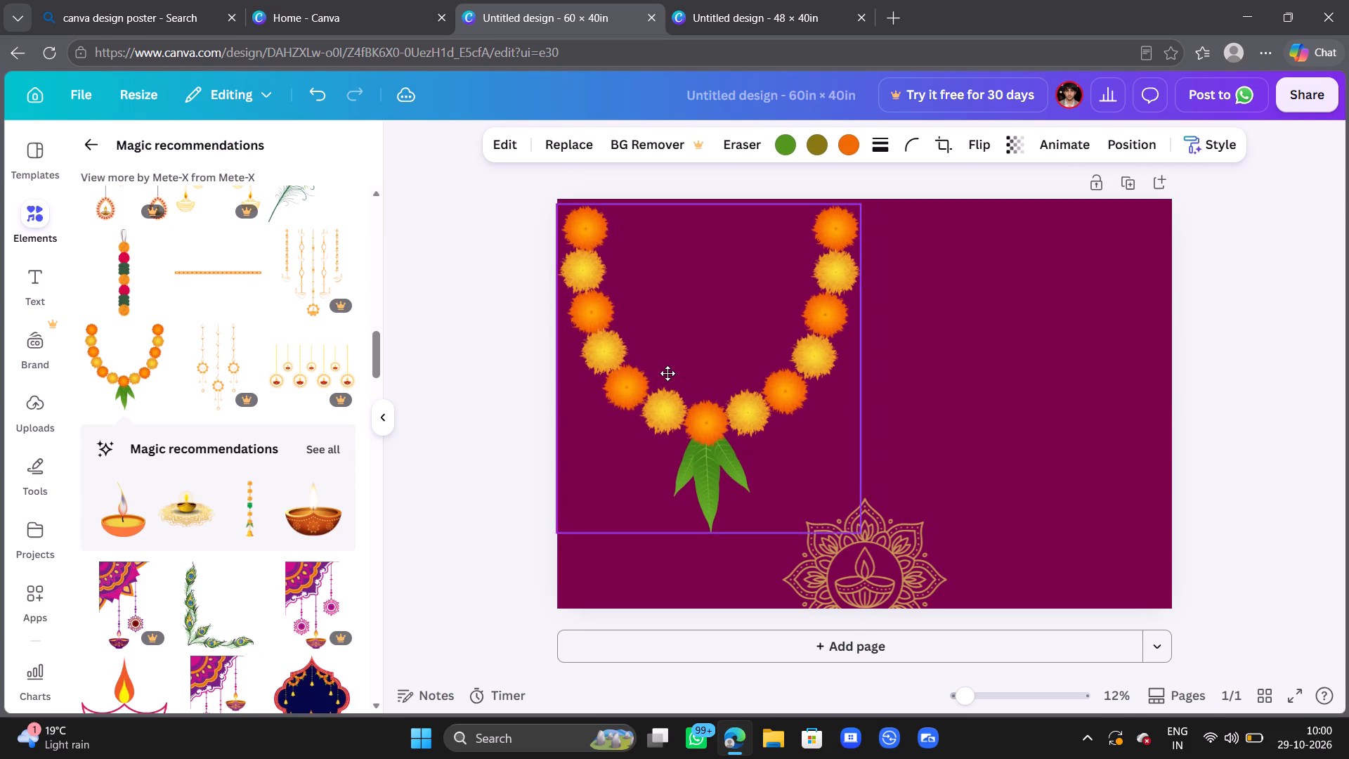
left_click_drag(667, 373, 670, 372)
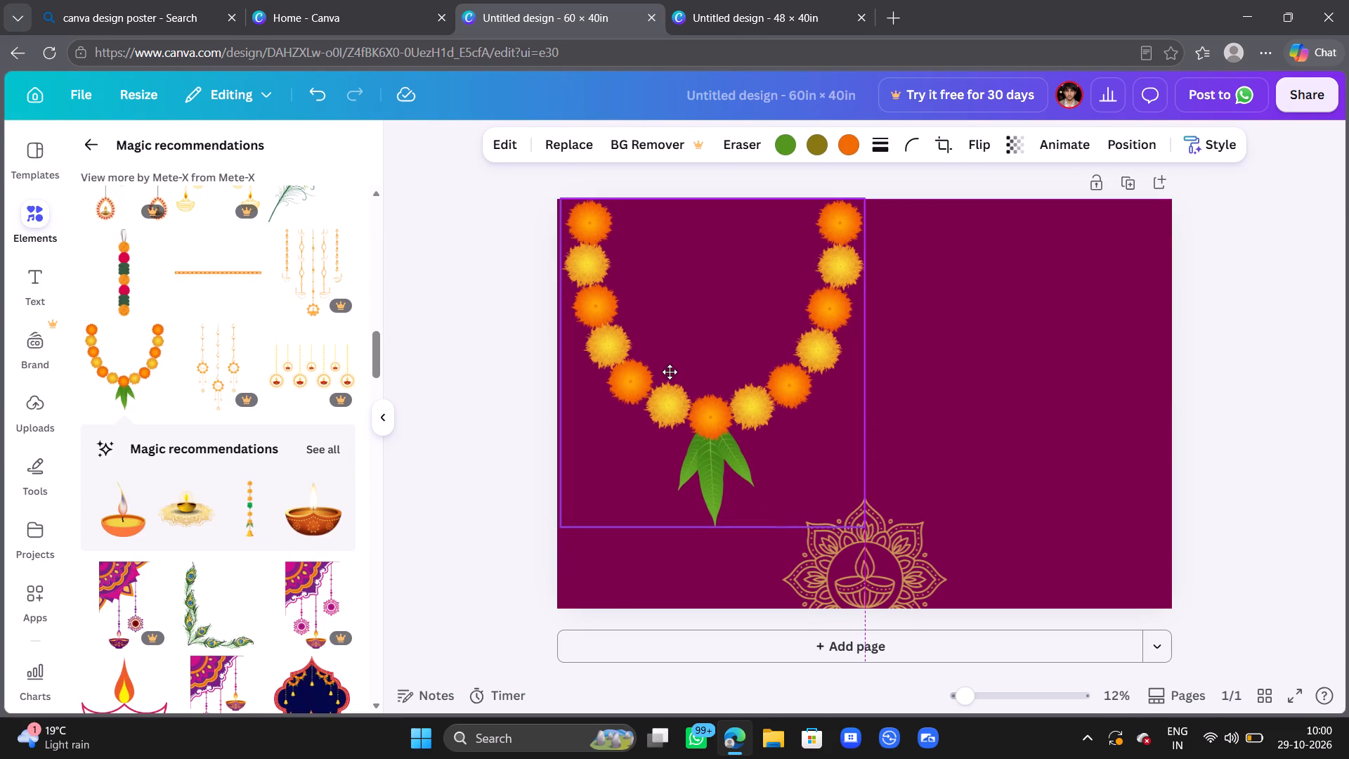
left_click_drag(670, 372, 667, 370)
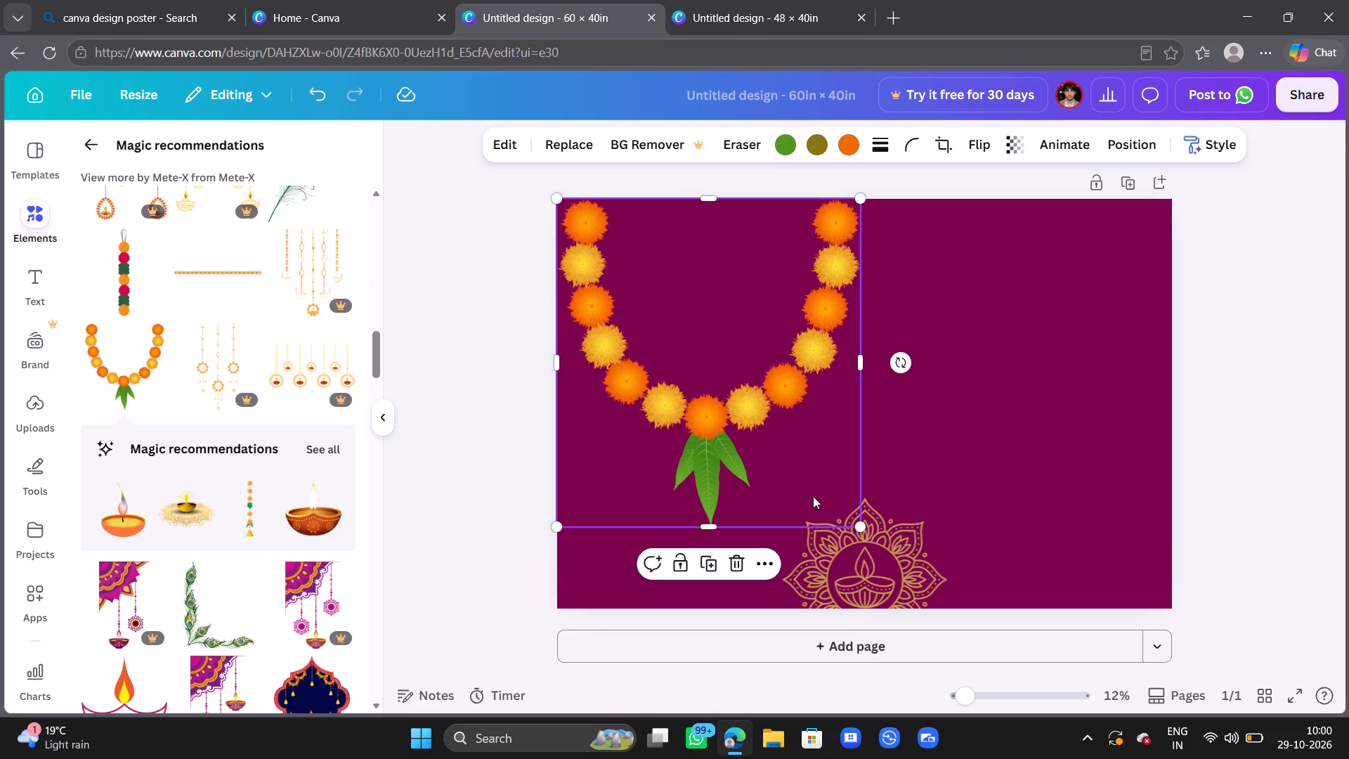
left_click_drag(858, 524, 741, 409)
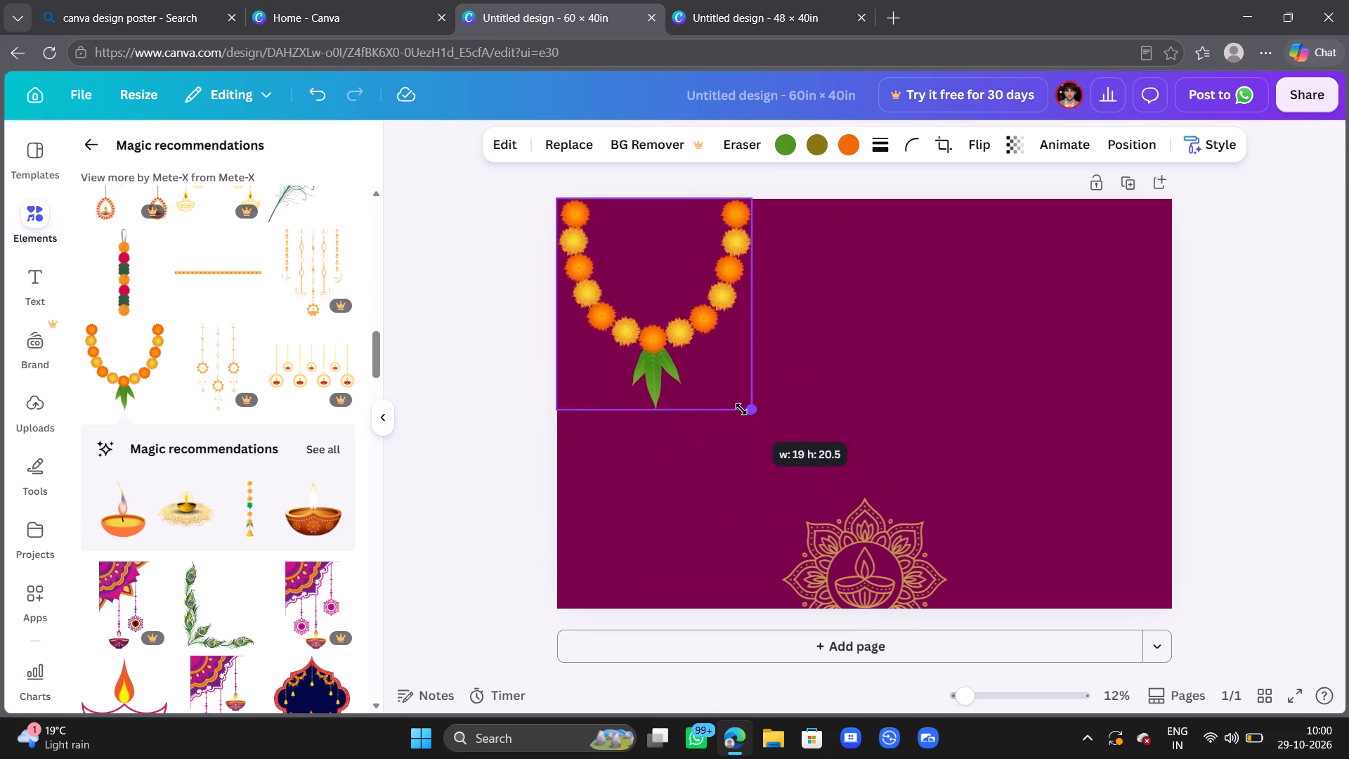
left_click_drag(741, 409, 630, 323)
Copy the marigold garland and place the duplicate directly beside the first one, flush with the page's top edge.
left_click(638, 257)
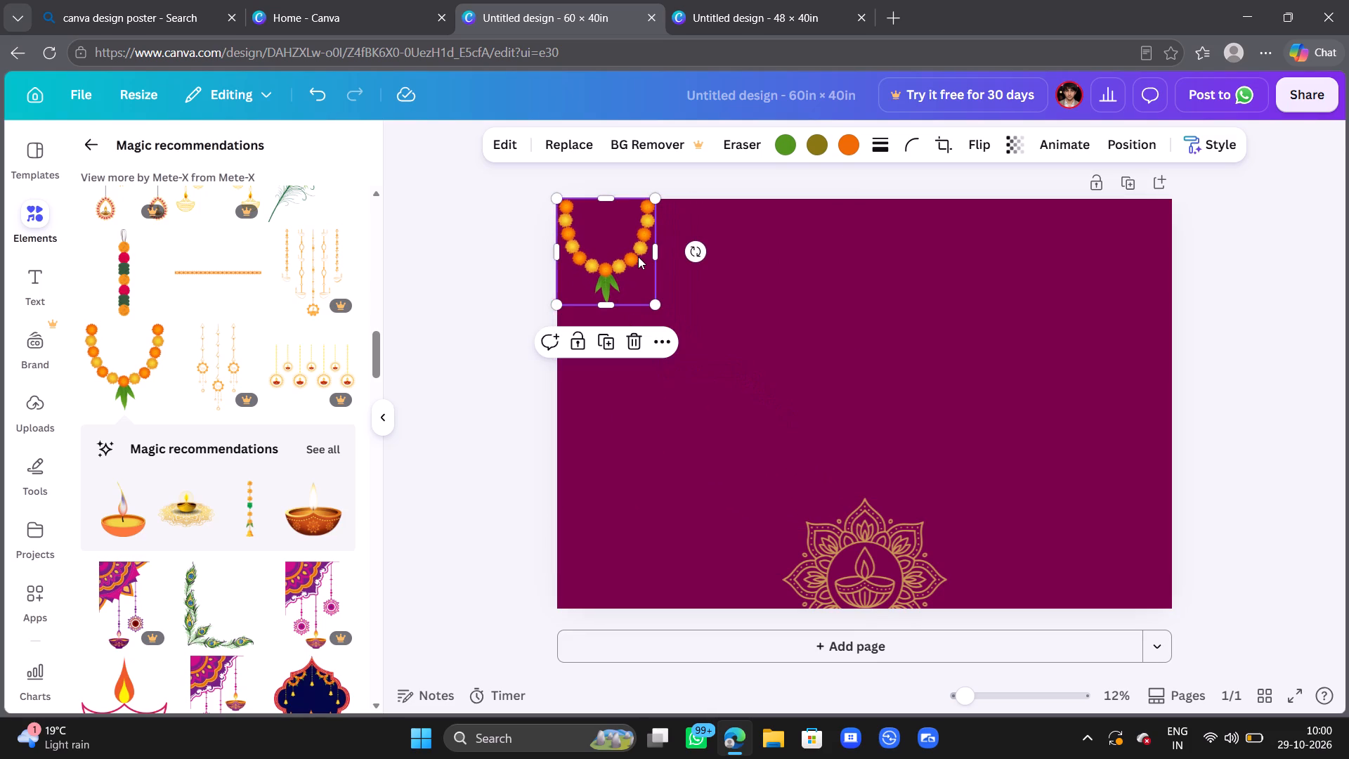
left_click(638, 257)
key("ctrl+c")
left_click(705, 287)
key("ctrl+v")
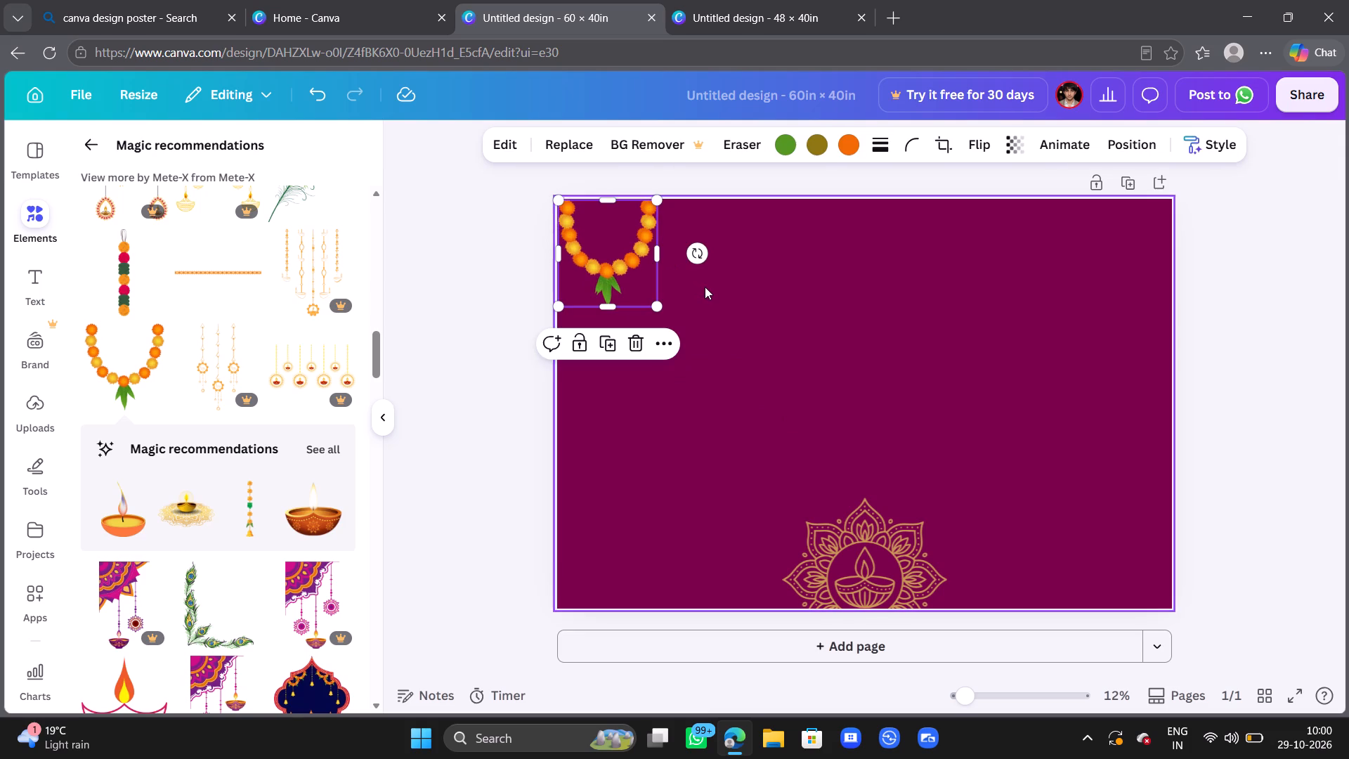
left_click_drag(614, 270, 694, 266)
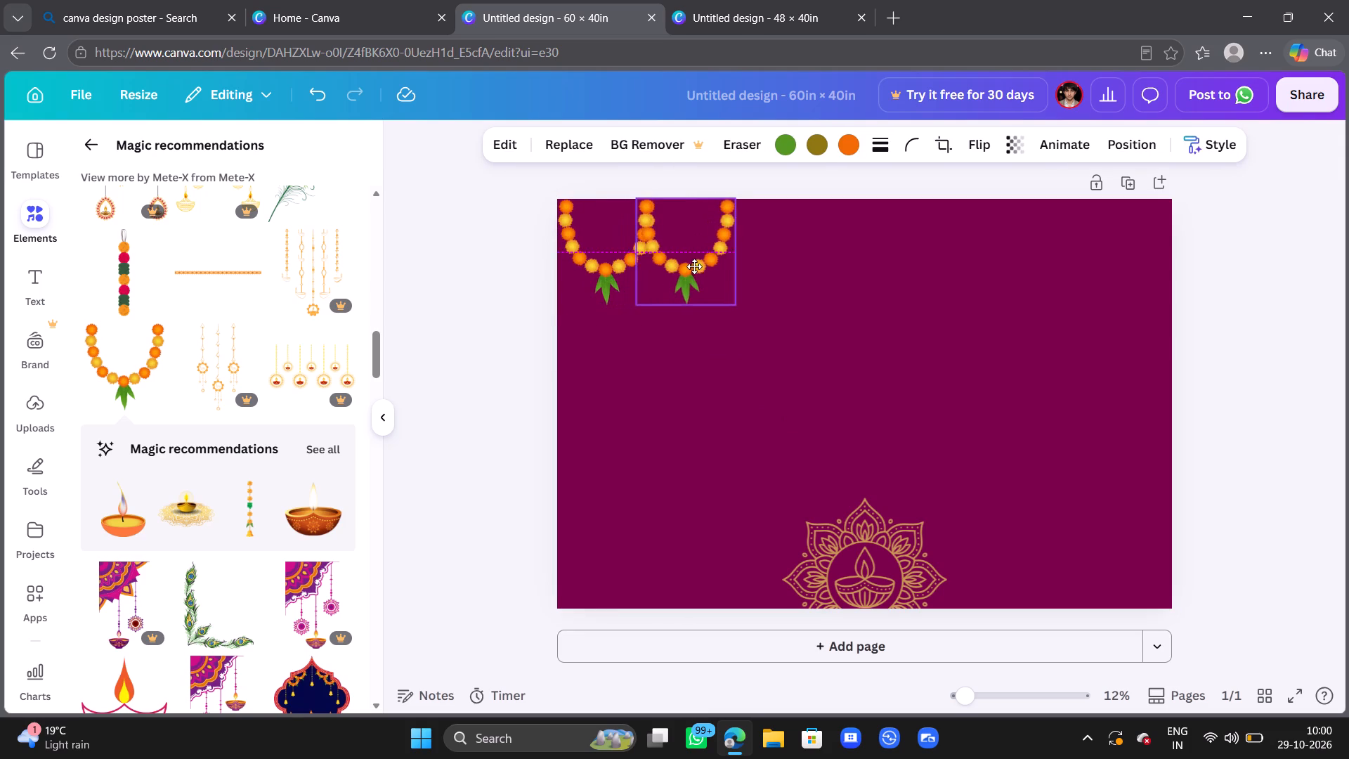
left_click_drag(694, 266, 704, 270)
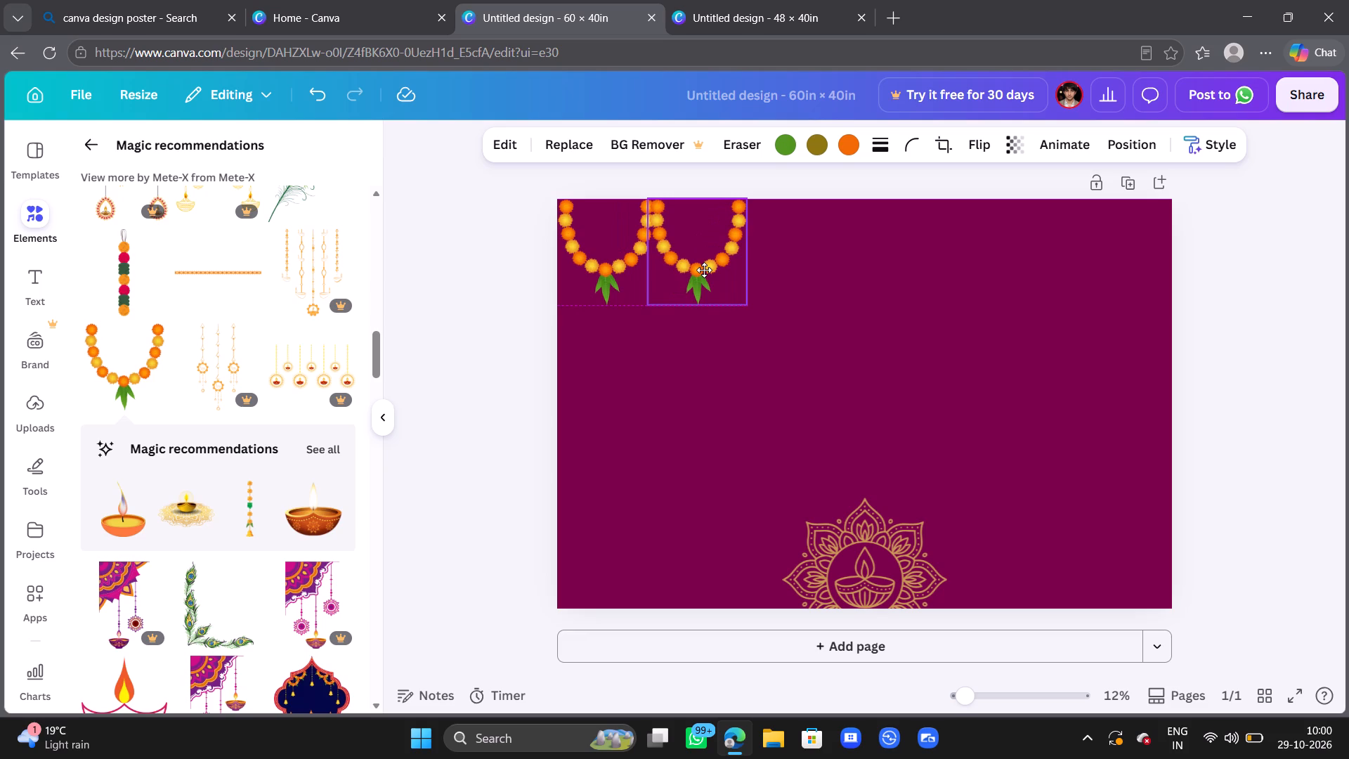
left_click_drag(704, 270, 705, 271)
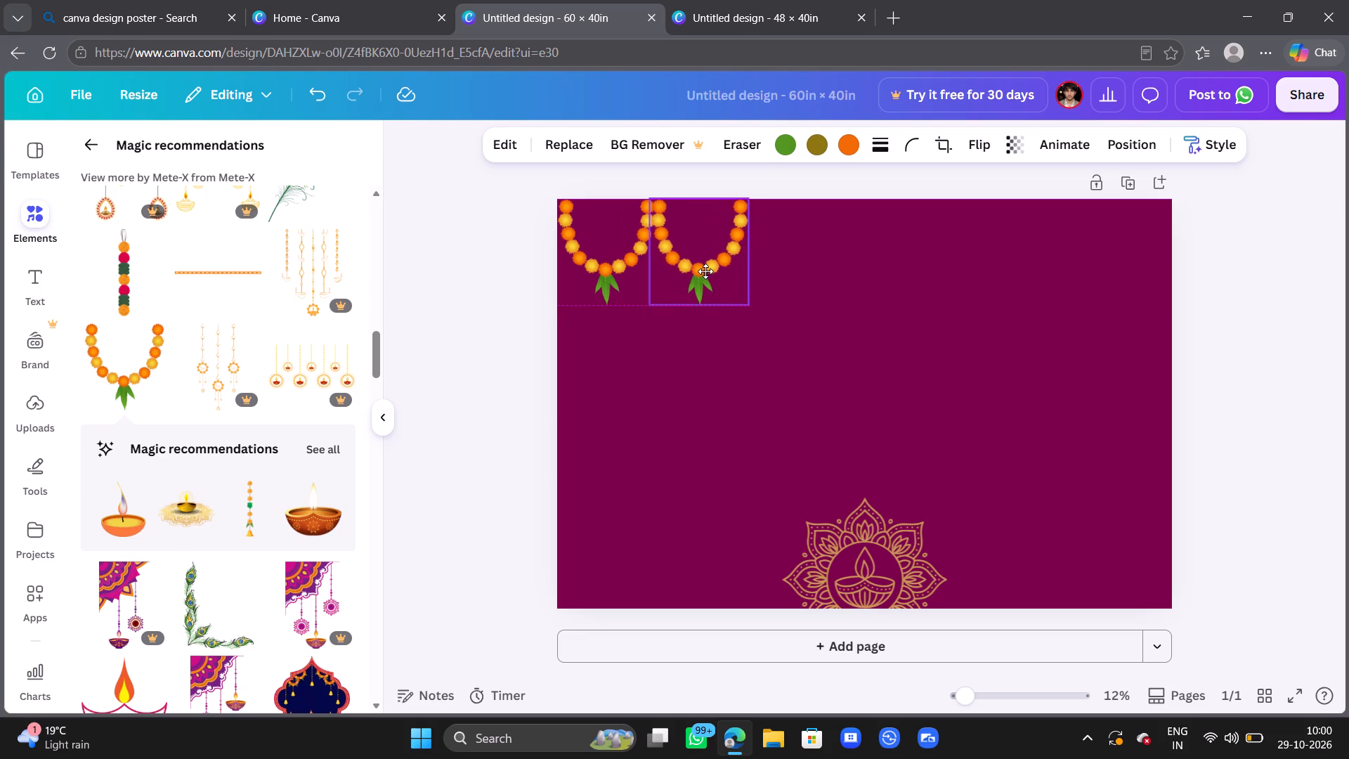
left_click_drag(705, 271, 709, 271)
Paste three more marigold garlands and line them up side by side, extending the row to five along the page's top edge.
left_click(867, 393)
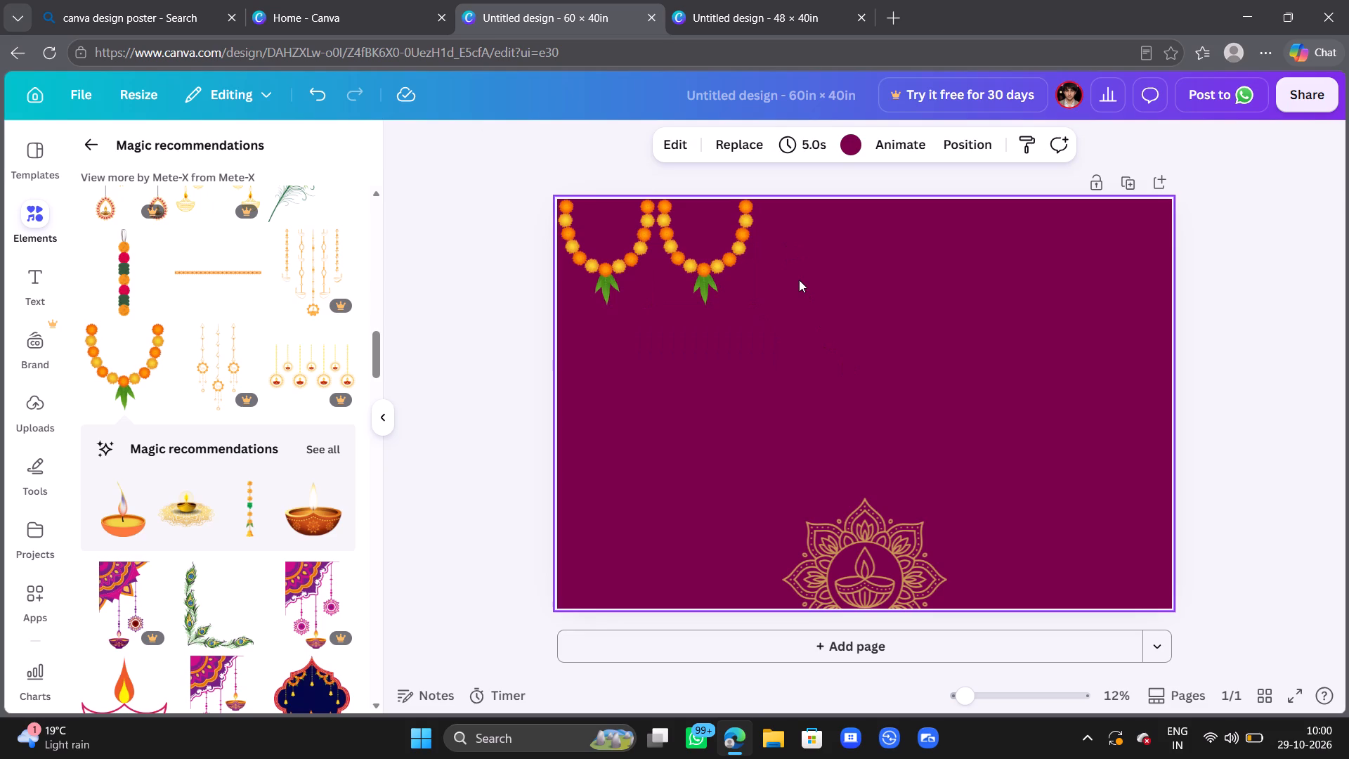
key("ctrl+v")
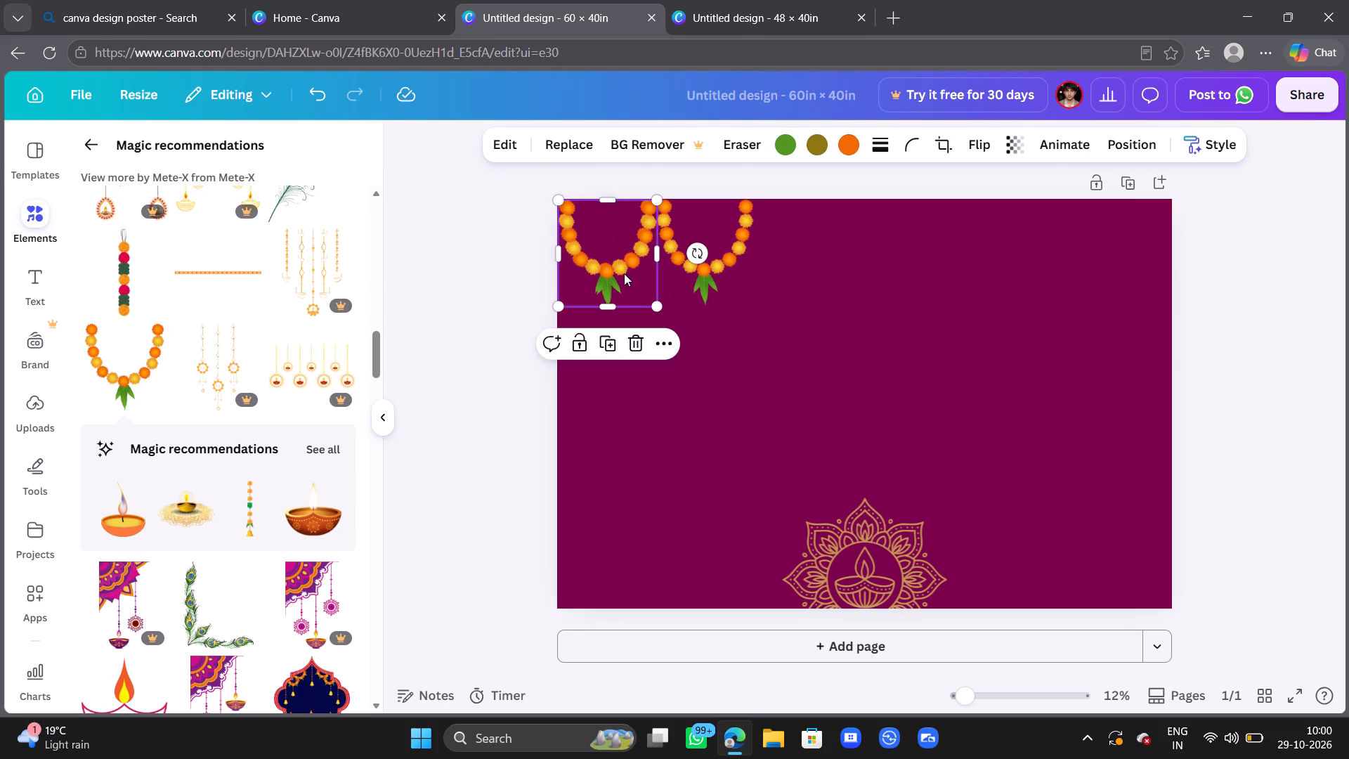
left_click_drag(624, 273, 822, 274)
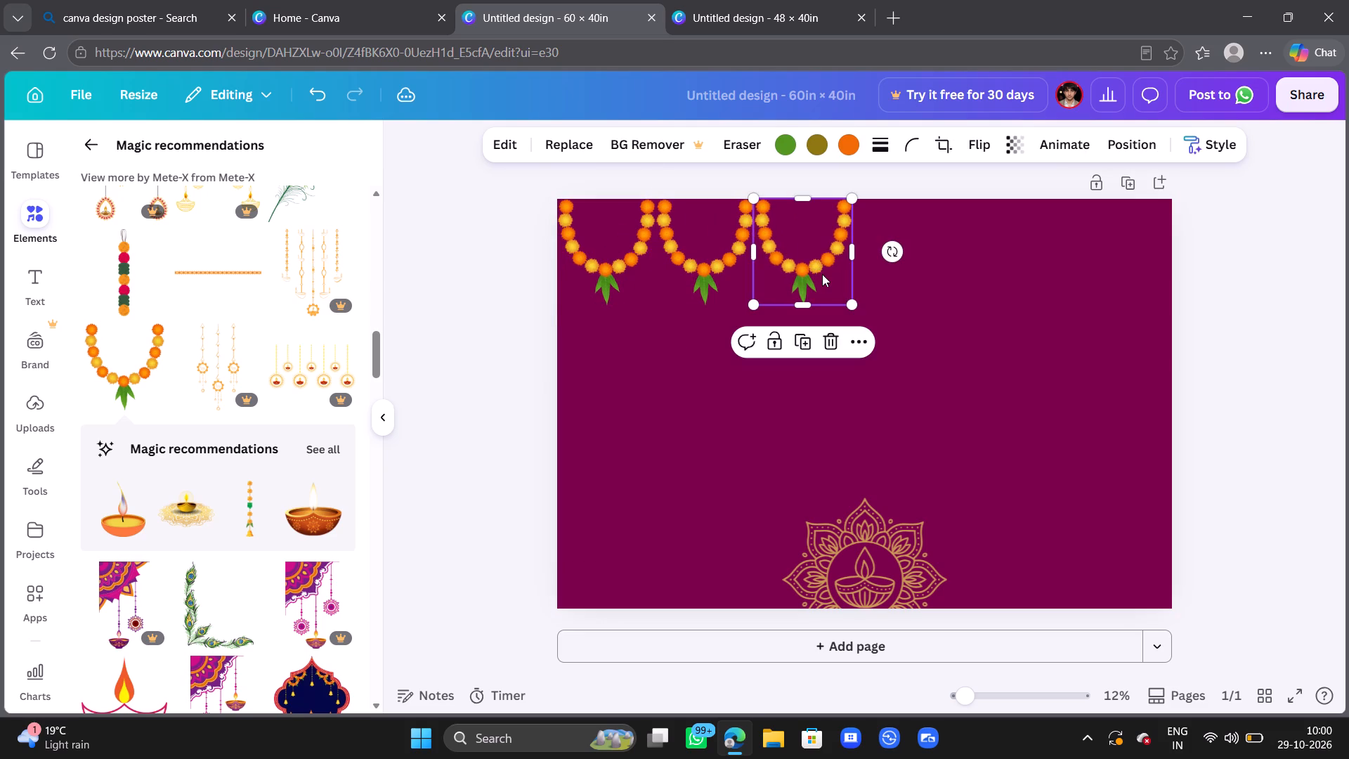
left_click(695, 398)
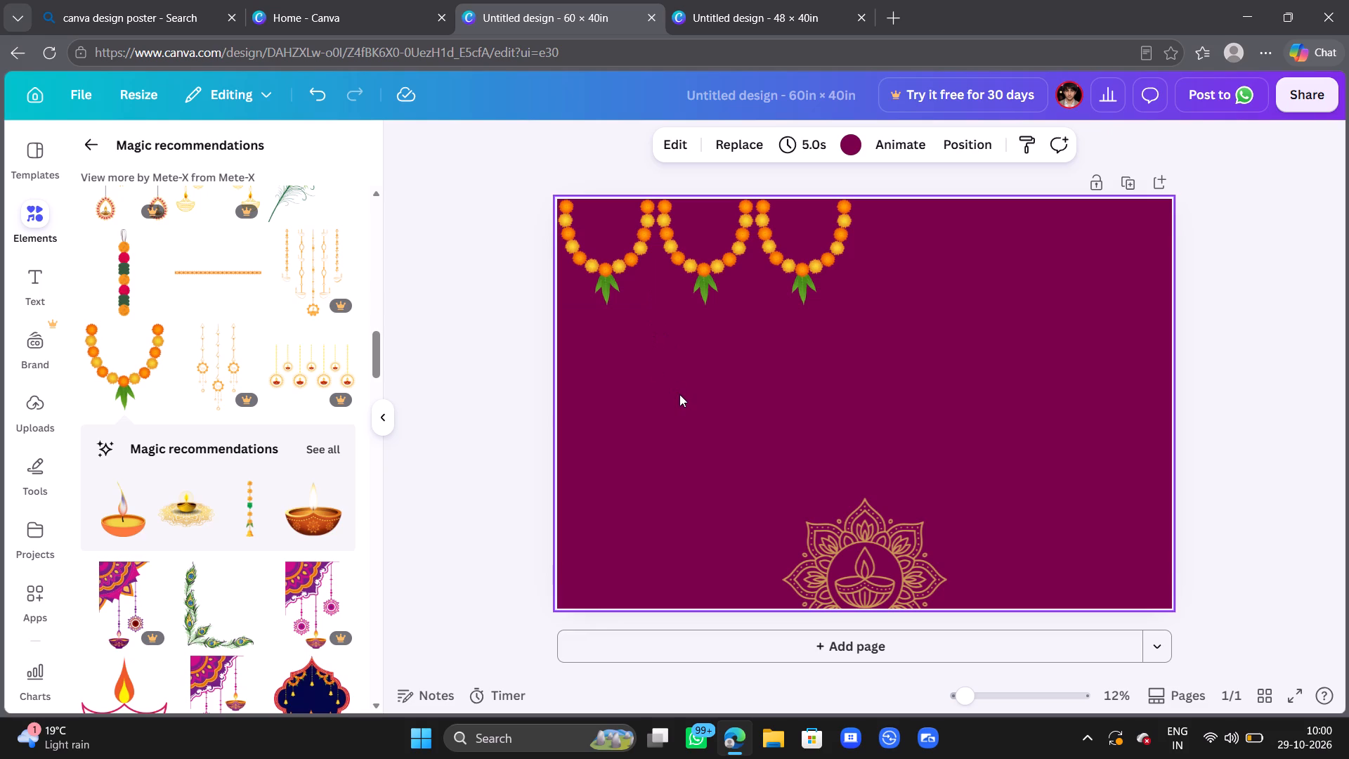
key("ctrl+v")
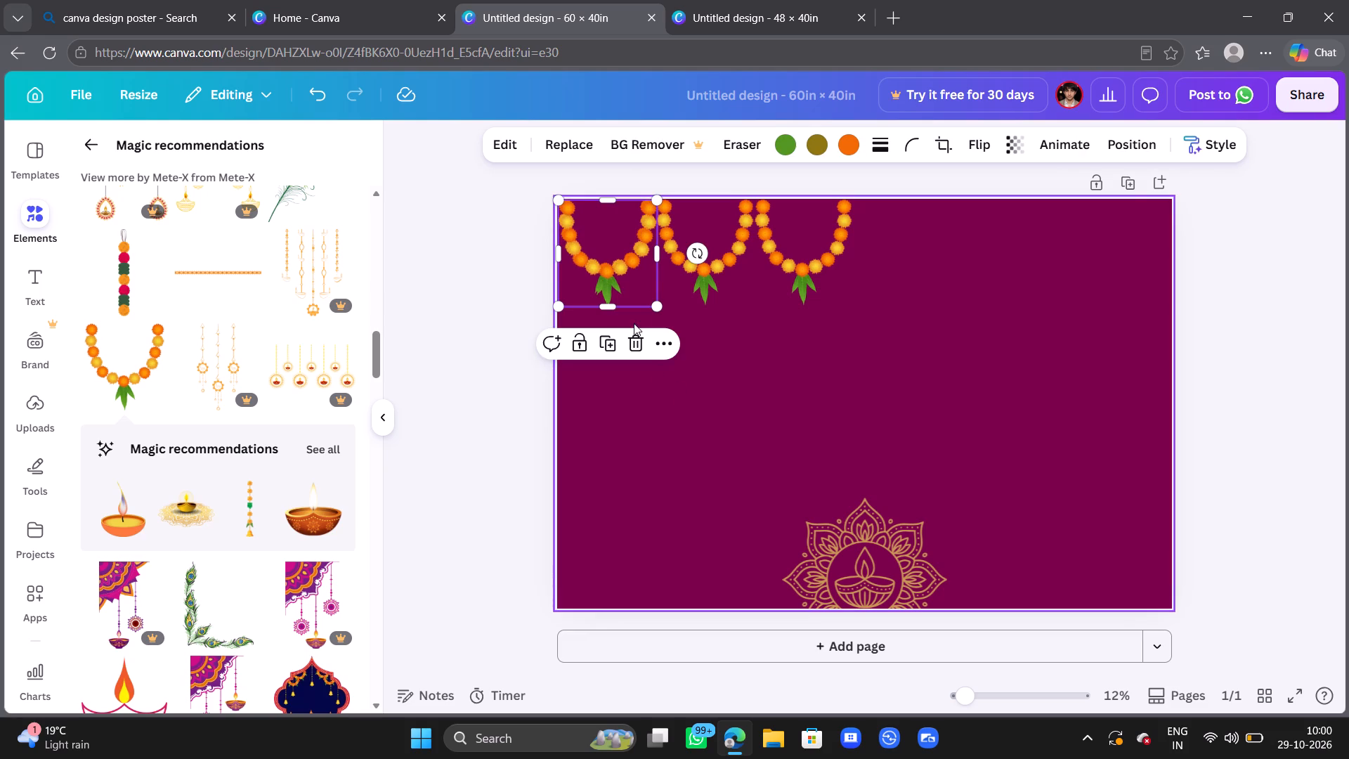
left_click_drag(599, 262, 664, 259)
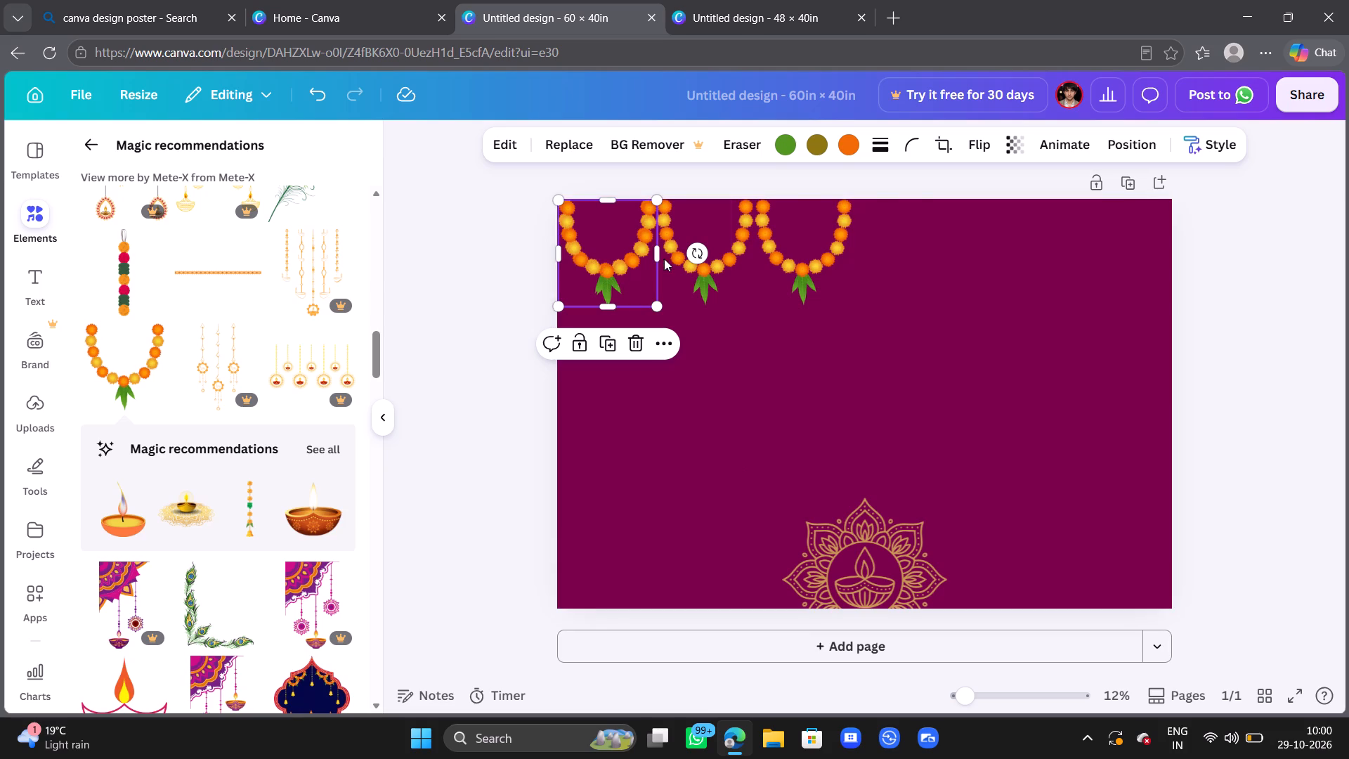
left_click_drag(664, 259, 892, 264)
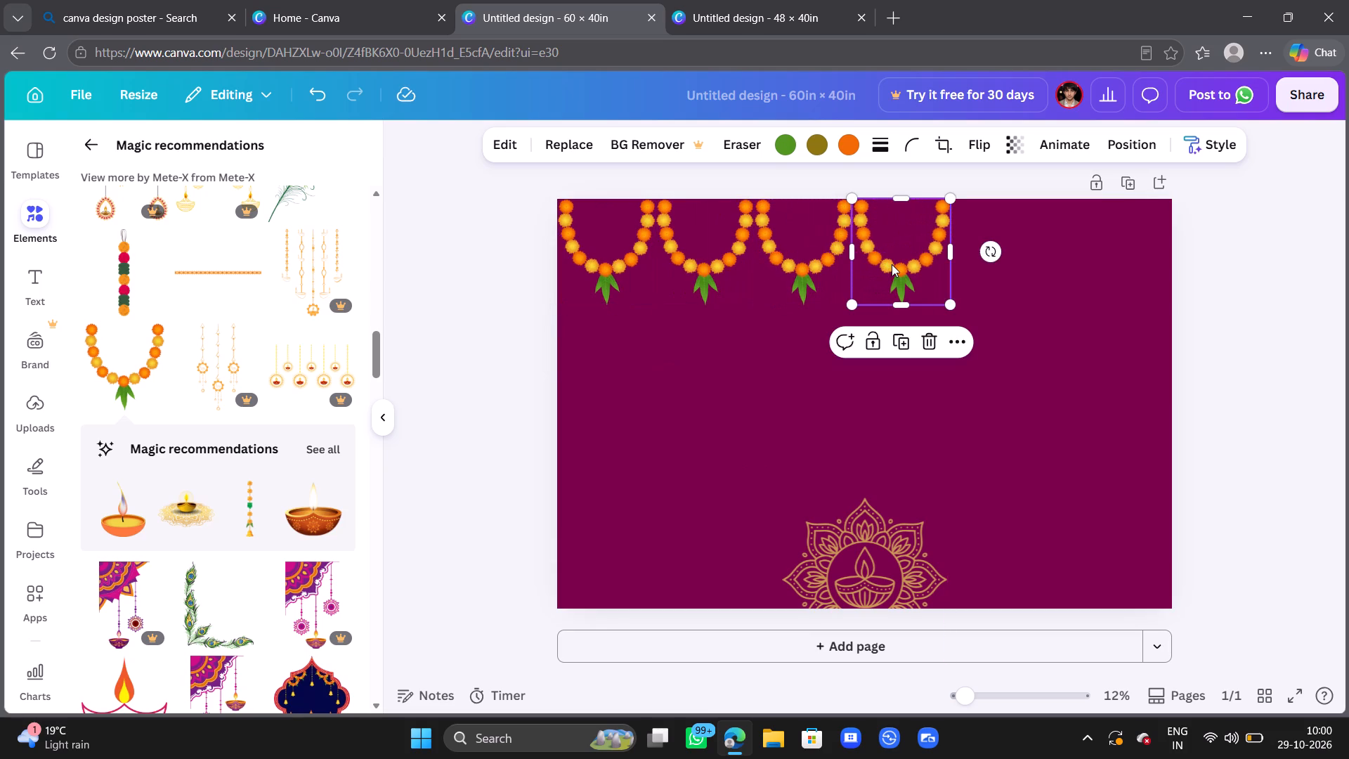
left_click(788, 403)
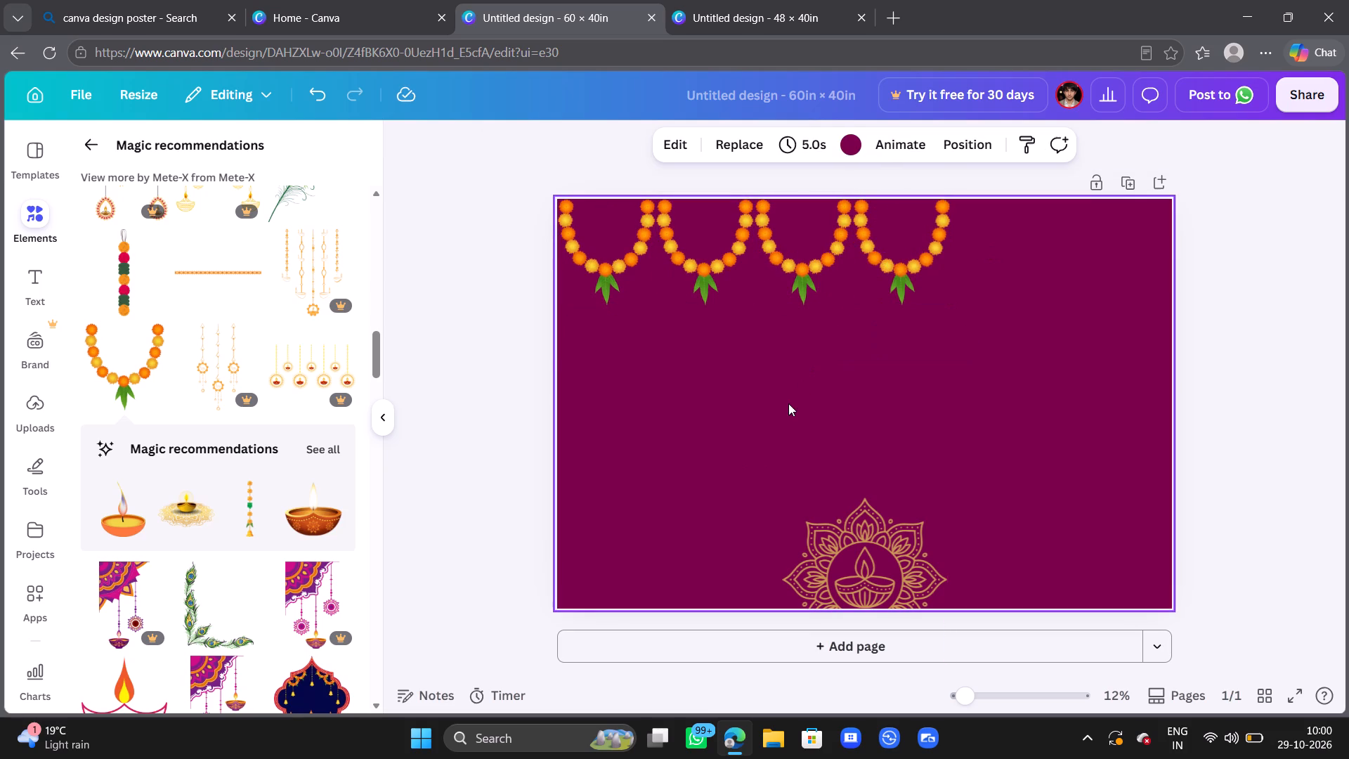
key("ctrl+v")
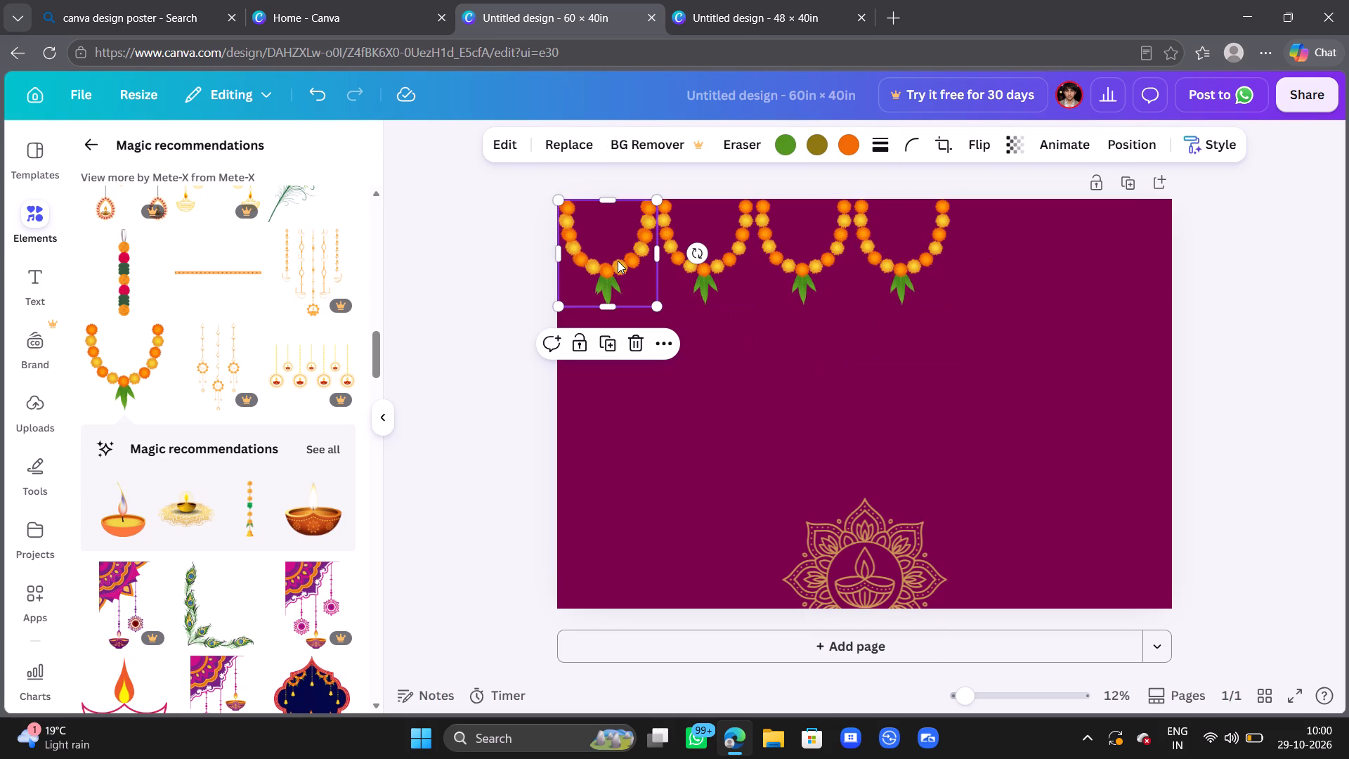
left_click_drag(618, 261, 1015, 261)
Paste a sixth marigold garland and align it flush with the page's top edge, near the top-right corner.
left_click(1011, 439)
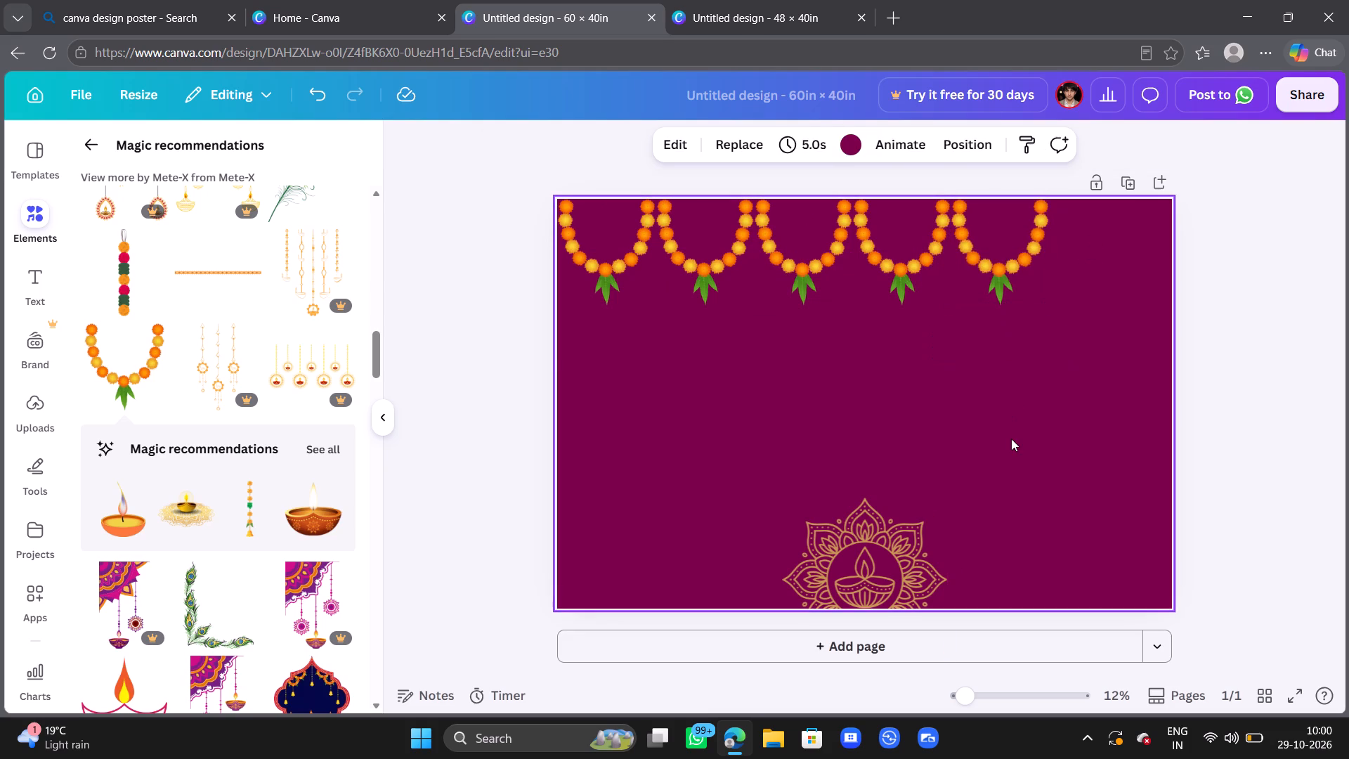
key("ctrl+v")
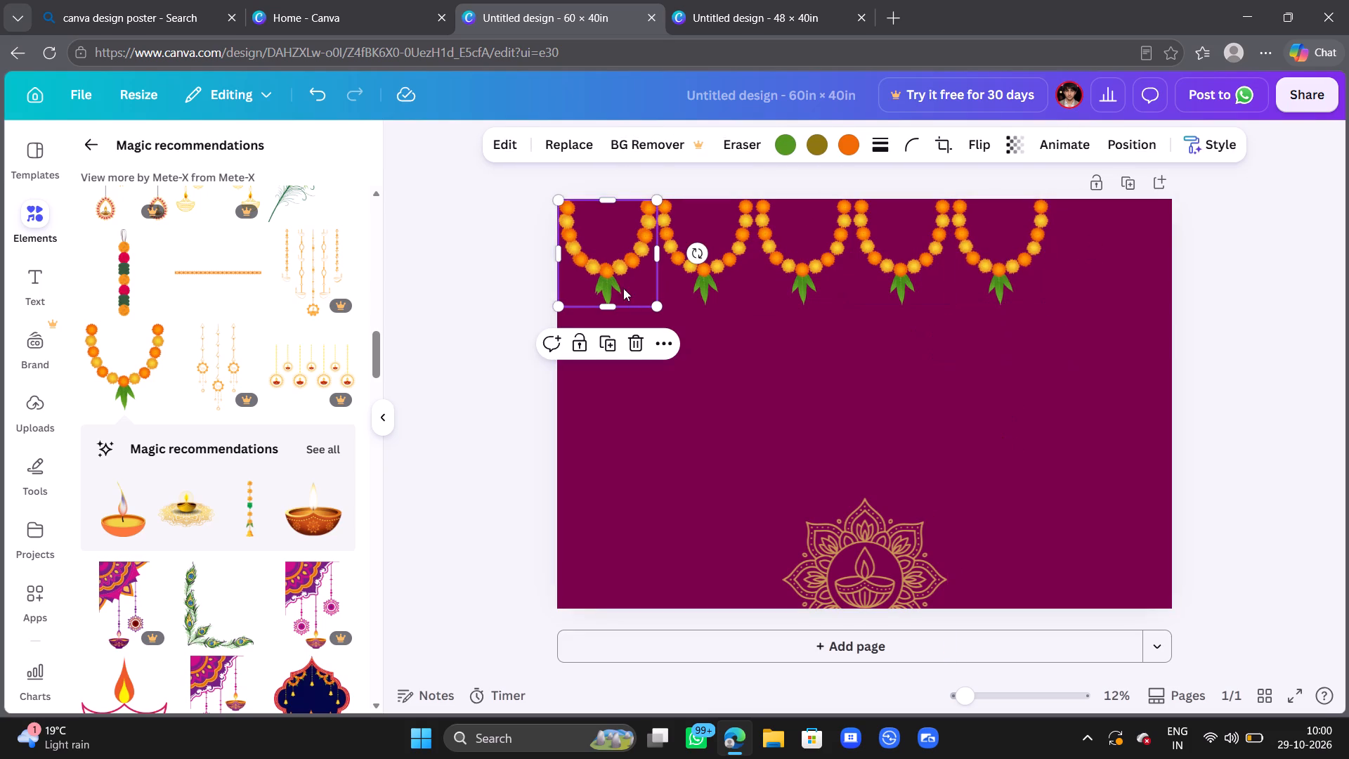
left_click_drag(618, 273, 1114, 278)
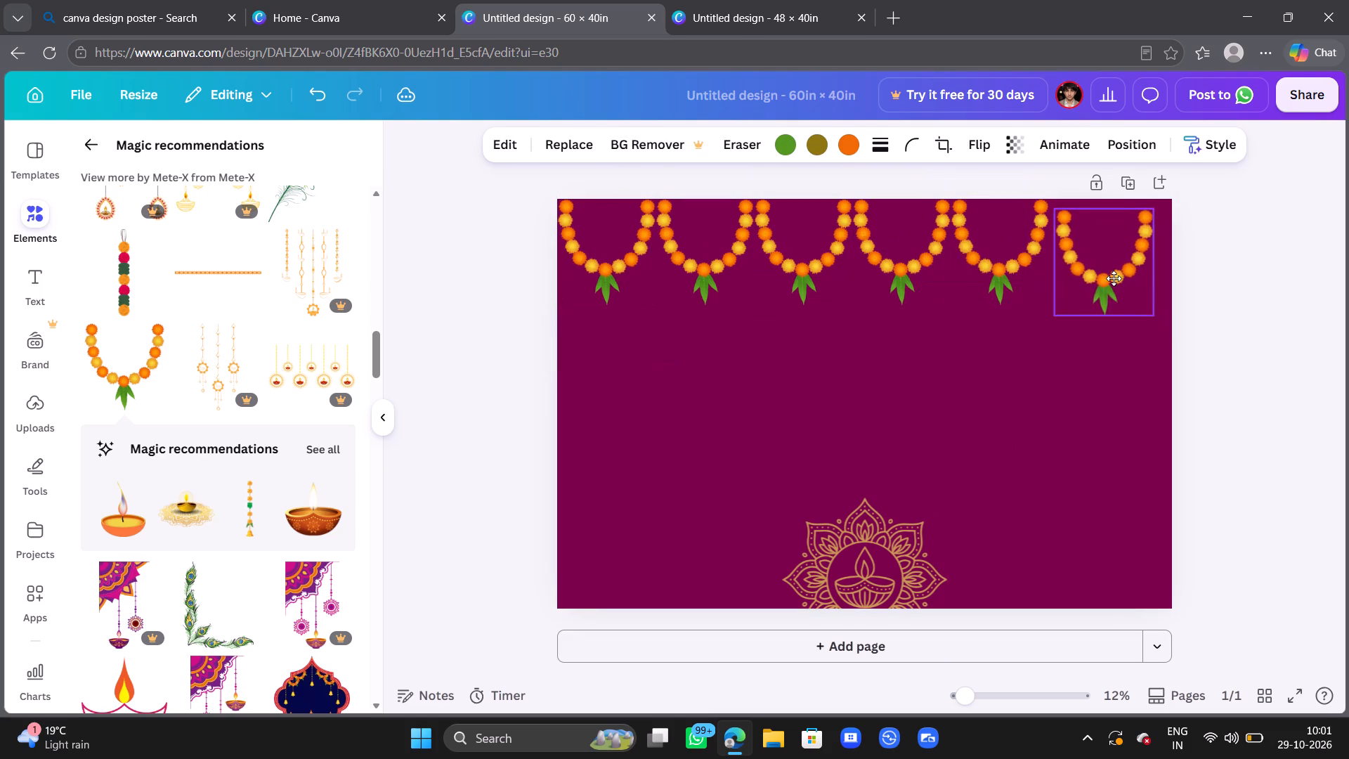
left_click_drag(1114, 278, 1116, 278)
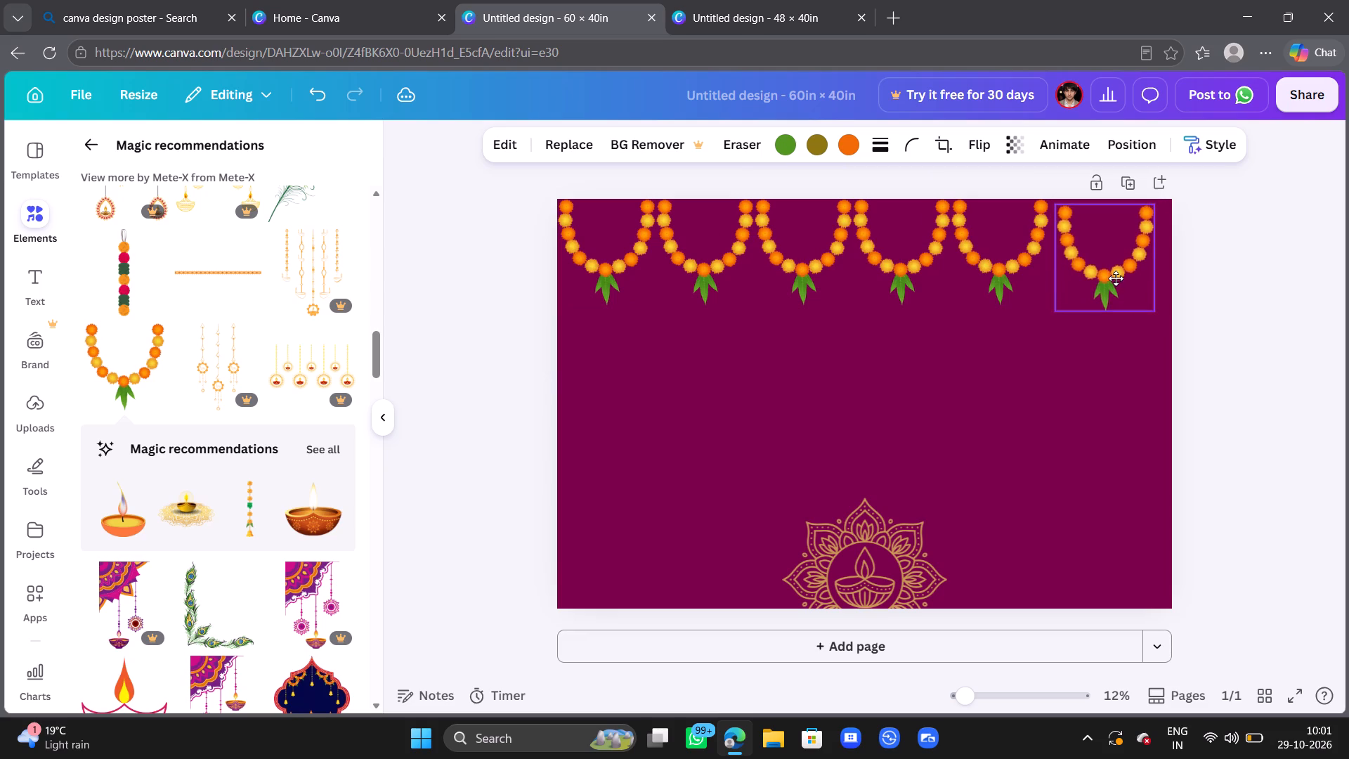
left_click_drag(1116, 278, 1114, 280)
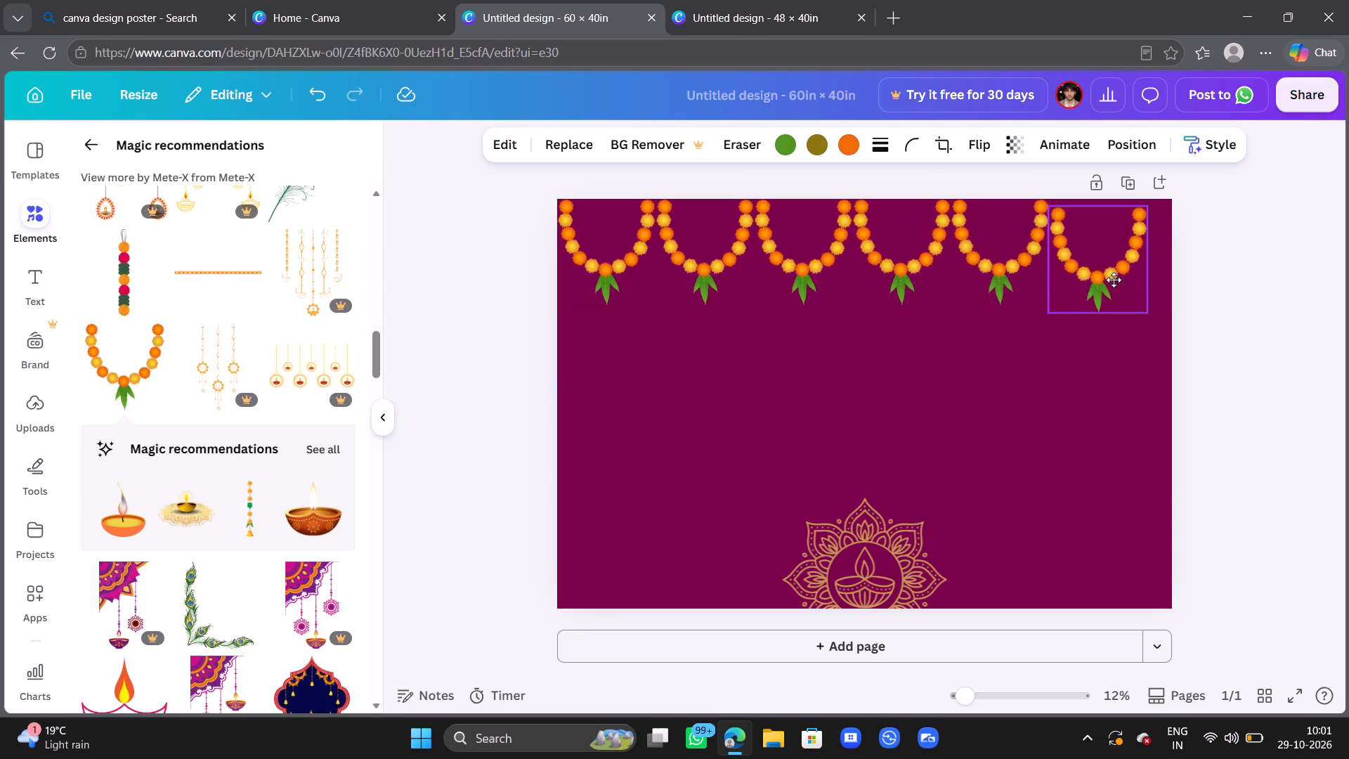
left_click_drag(1114, 280, 1114, 278)
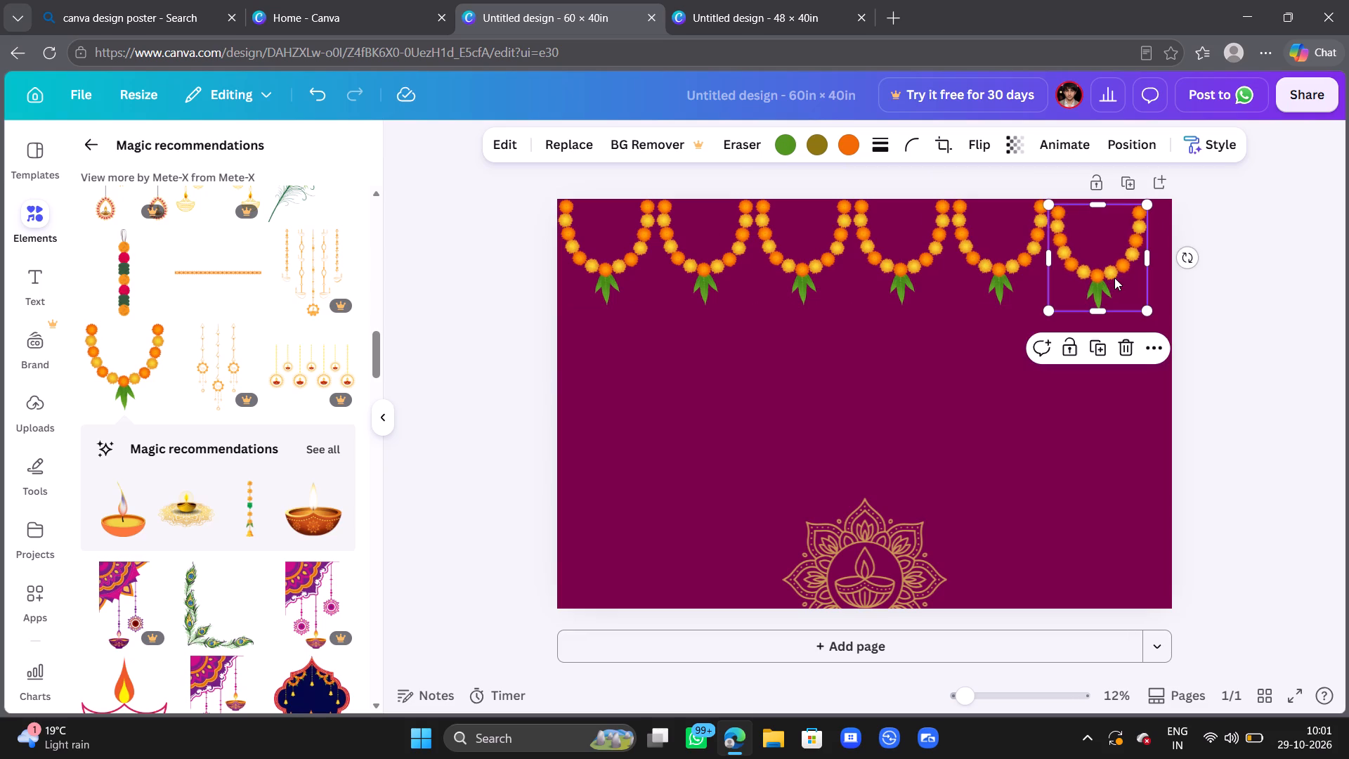
left_click(1114, 278)
left_click_drag(1114, 278, 1114, 271)
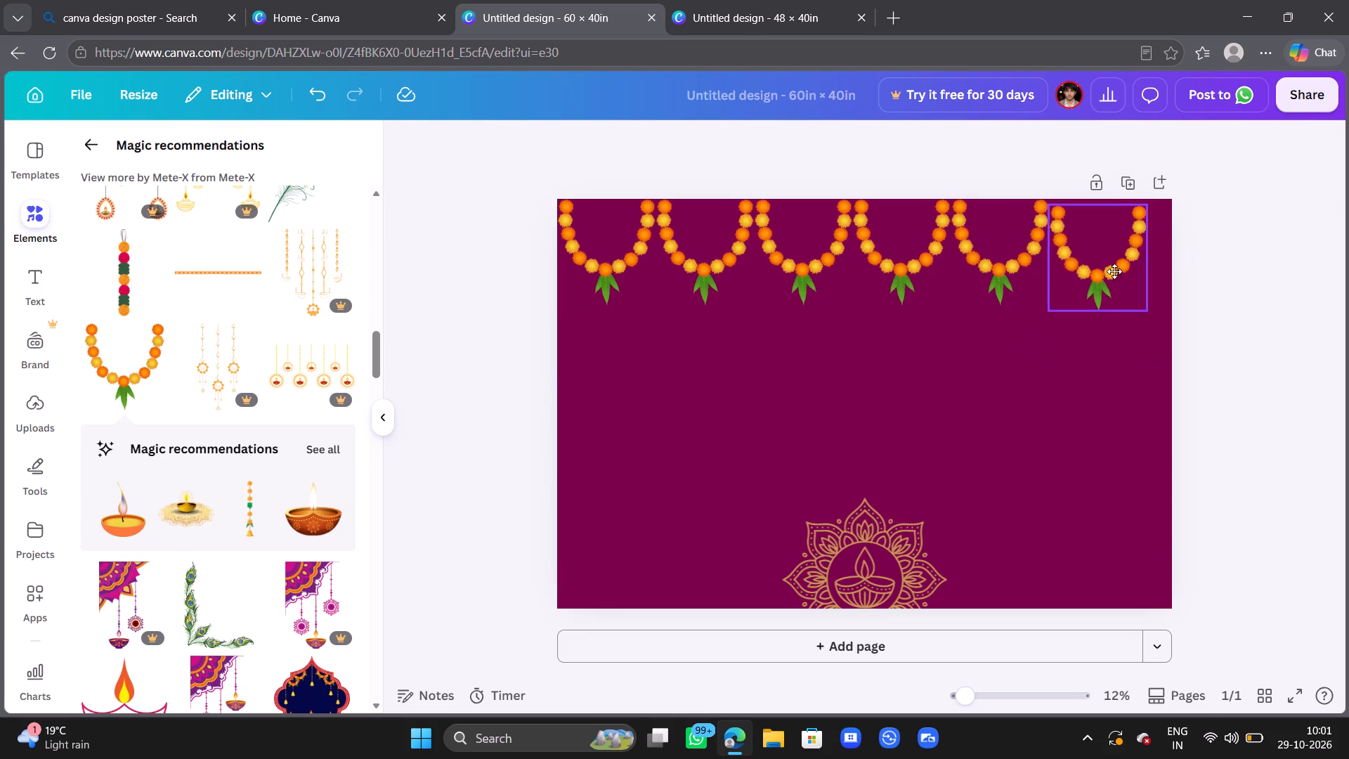
left_click_drag(1114, 271, 1114, 259)
left_click(1114, 259)
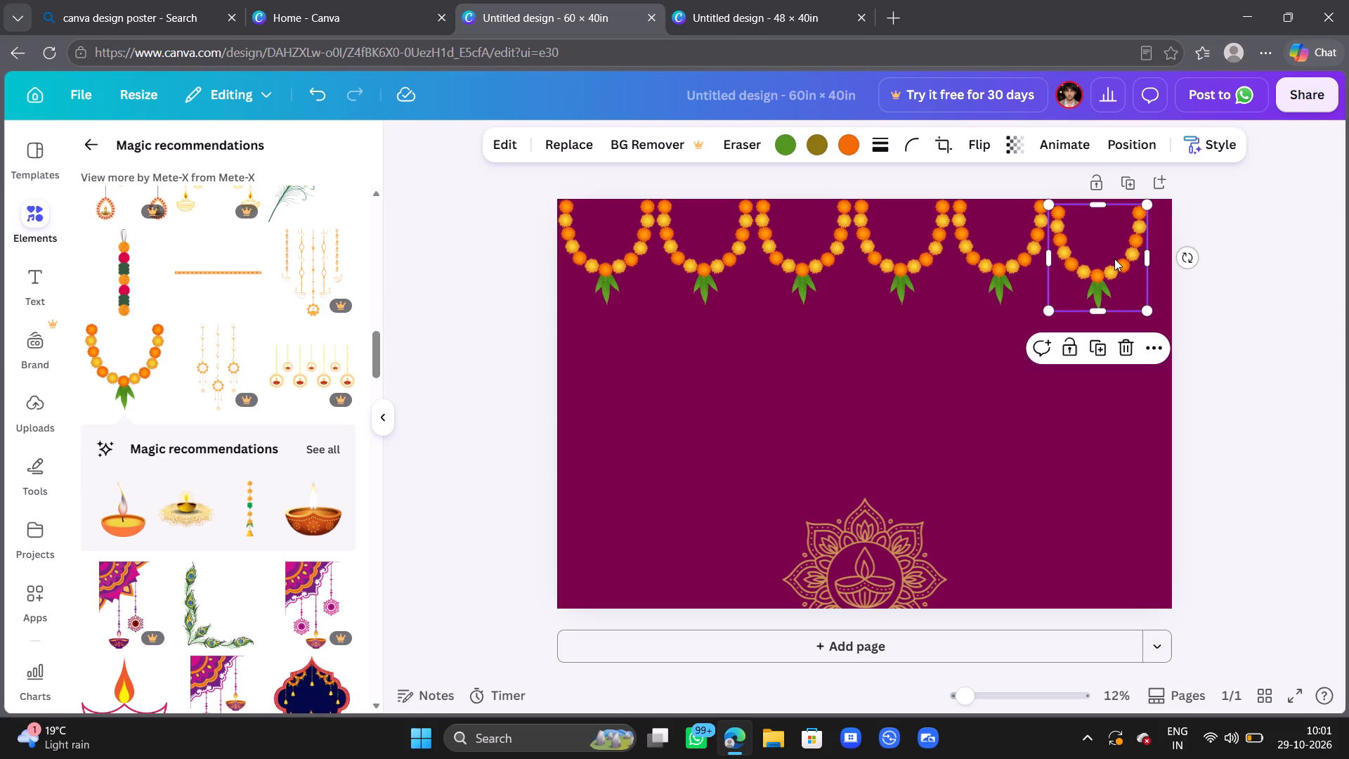
left_click(1114, 251)
left_click_drag(1114, 251, 1114, 240)
left_click_drag(1114, 240, 1126, 240)
Shift the first five garlands slightly towards the sixth to even out the spacing and centre the row across the page.
left_click(1025, 242)
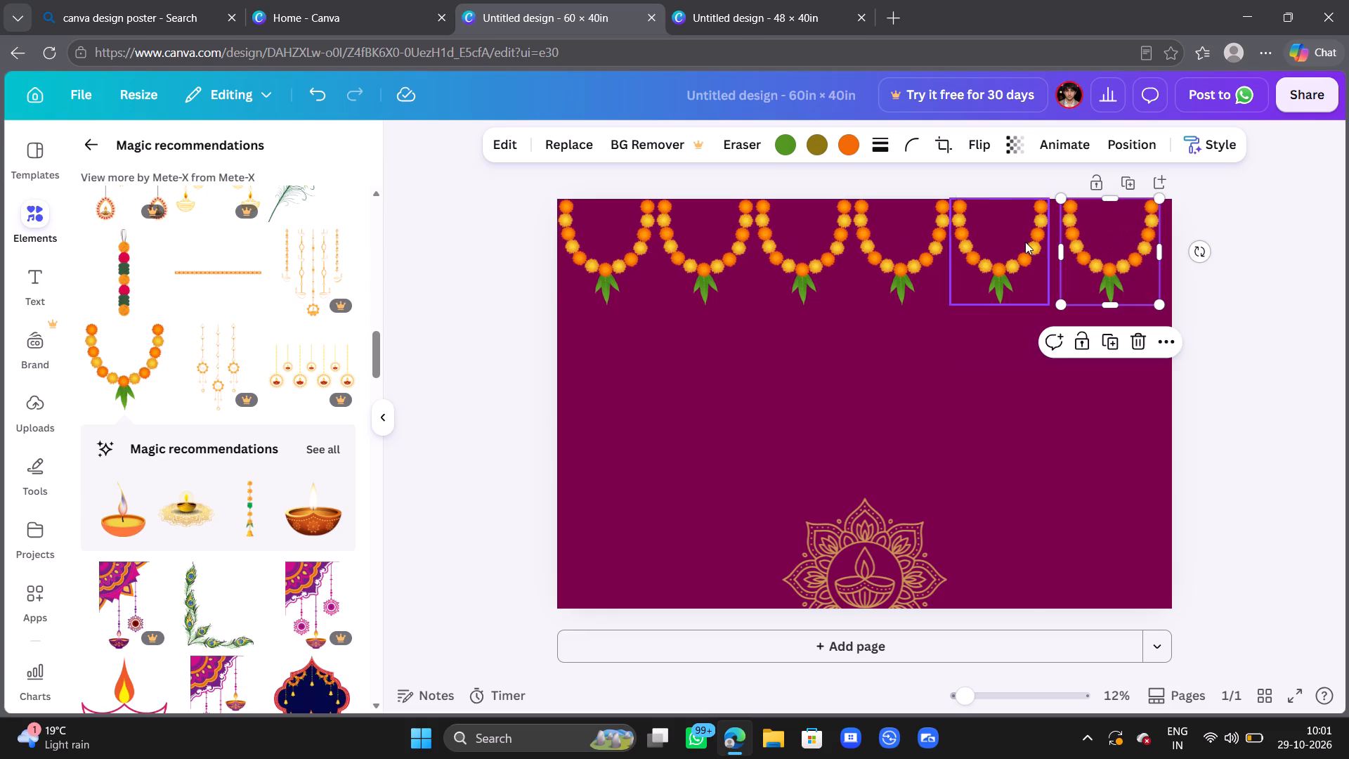
left_click_drag(1025, 242, 1031, 243)
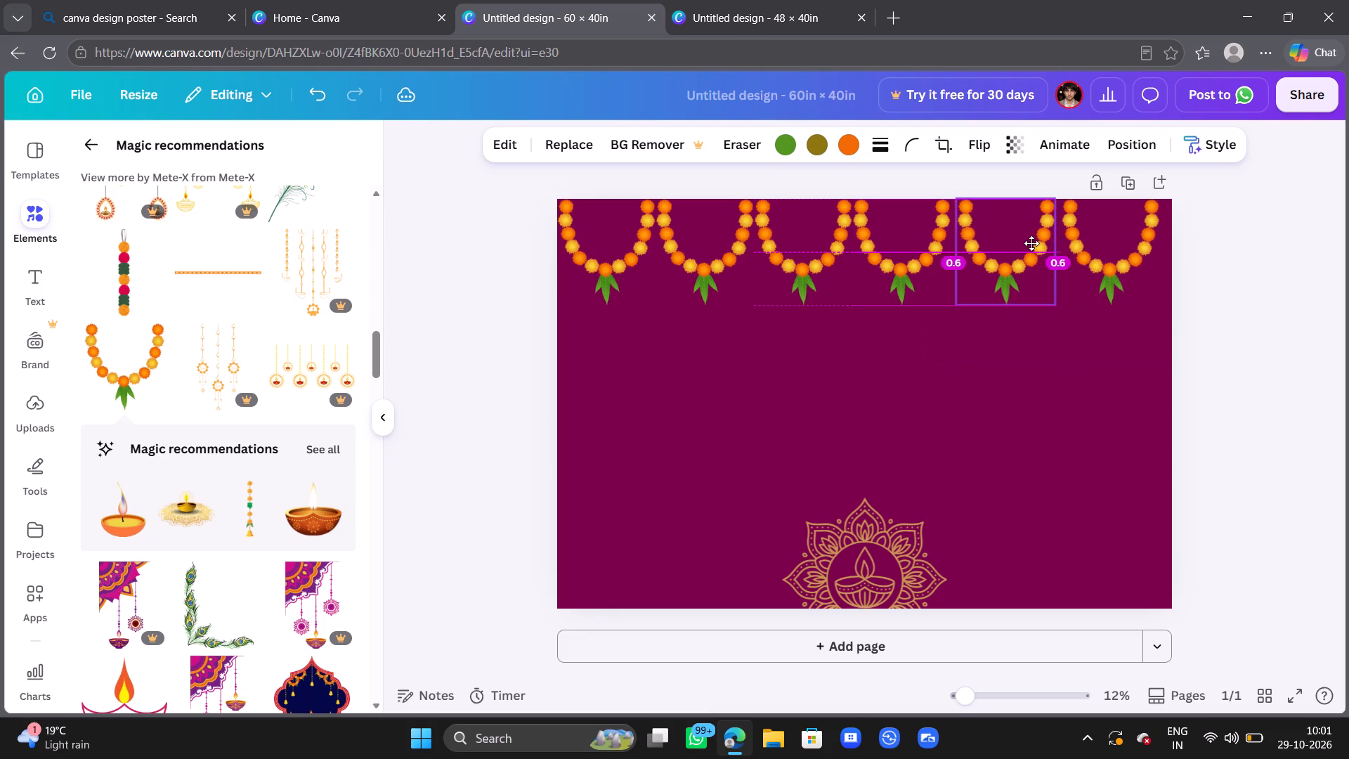
left_click_drag(1031, 243, 1038, 243)
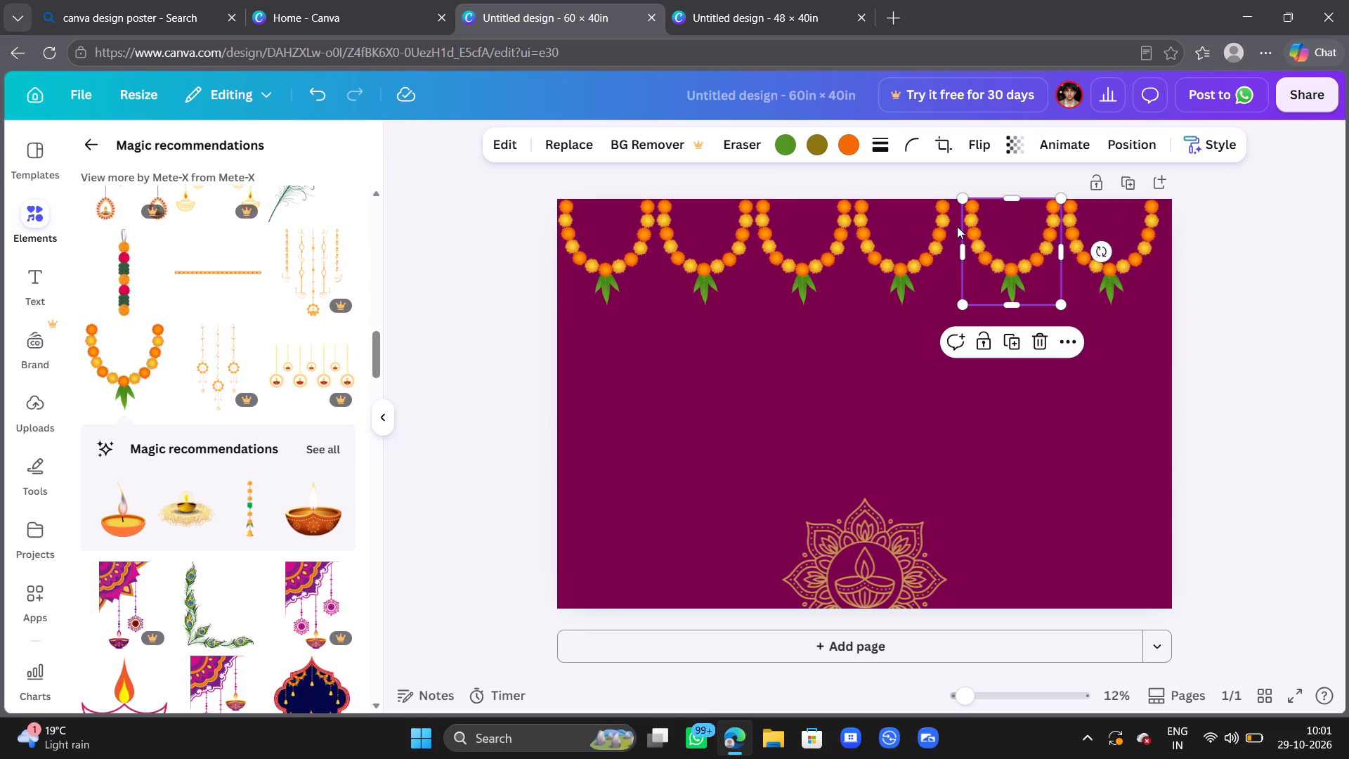
left_click_drag(889, 228, 902, 227)
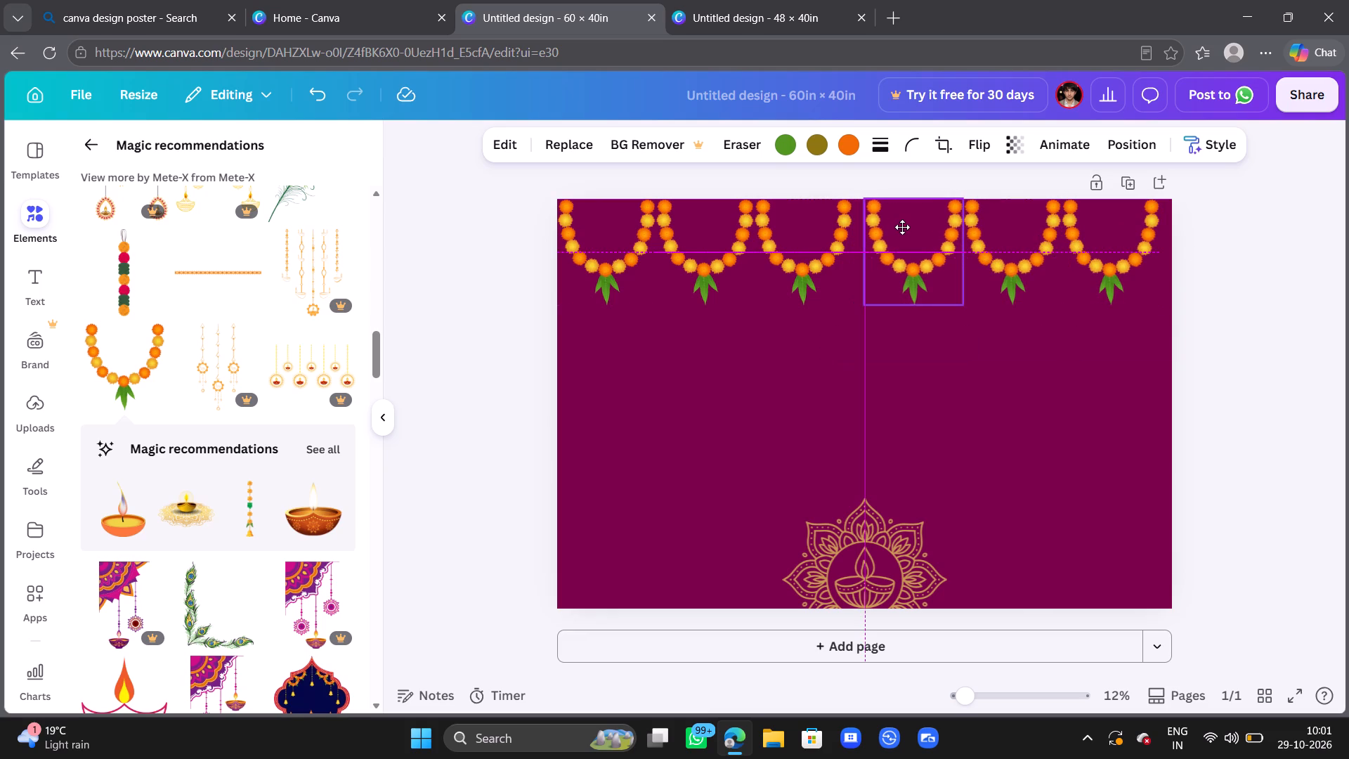
left_click_drag(902, 227, 901, 228)
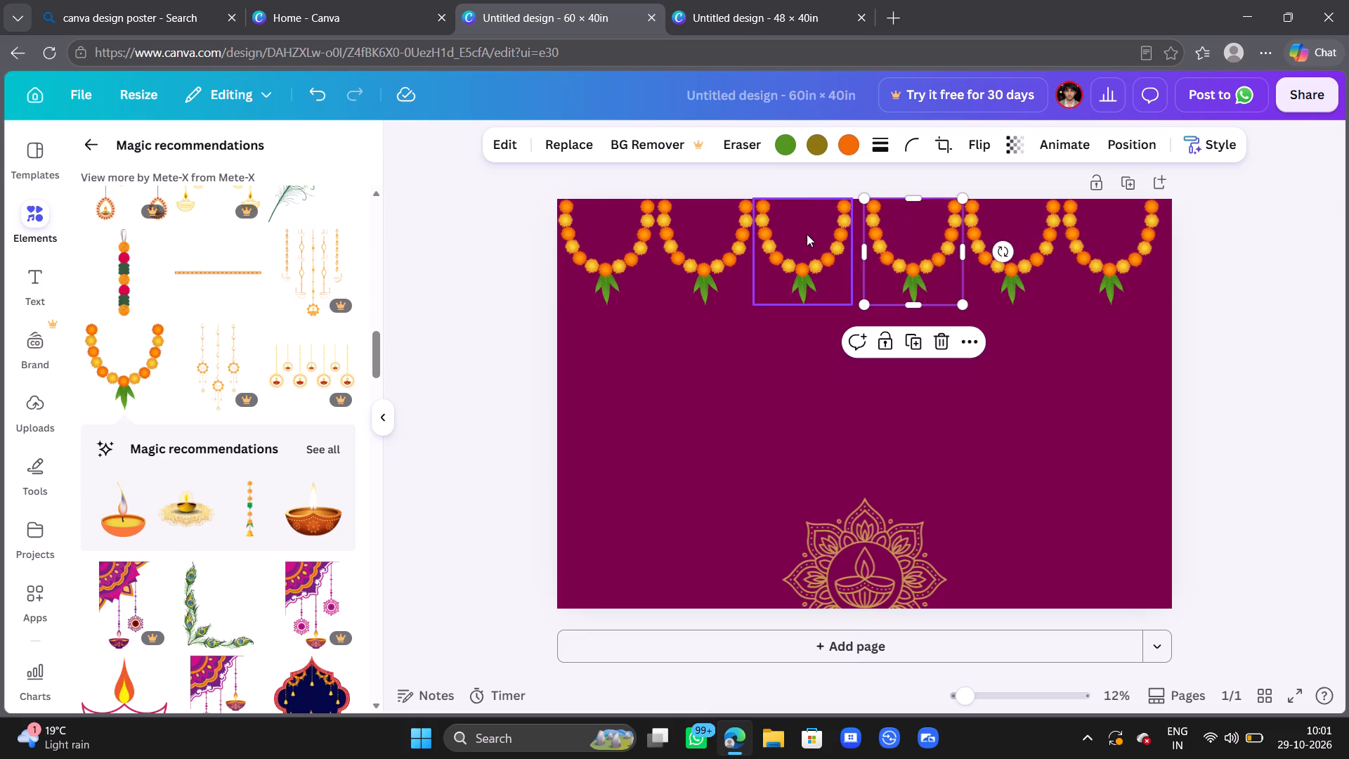
left_click_drag(804, 233, 813, 233)
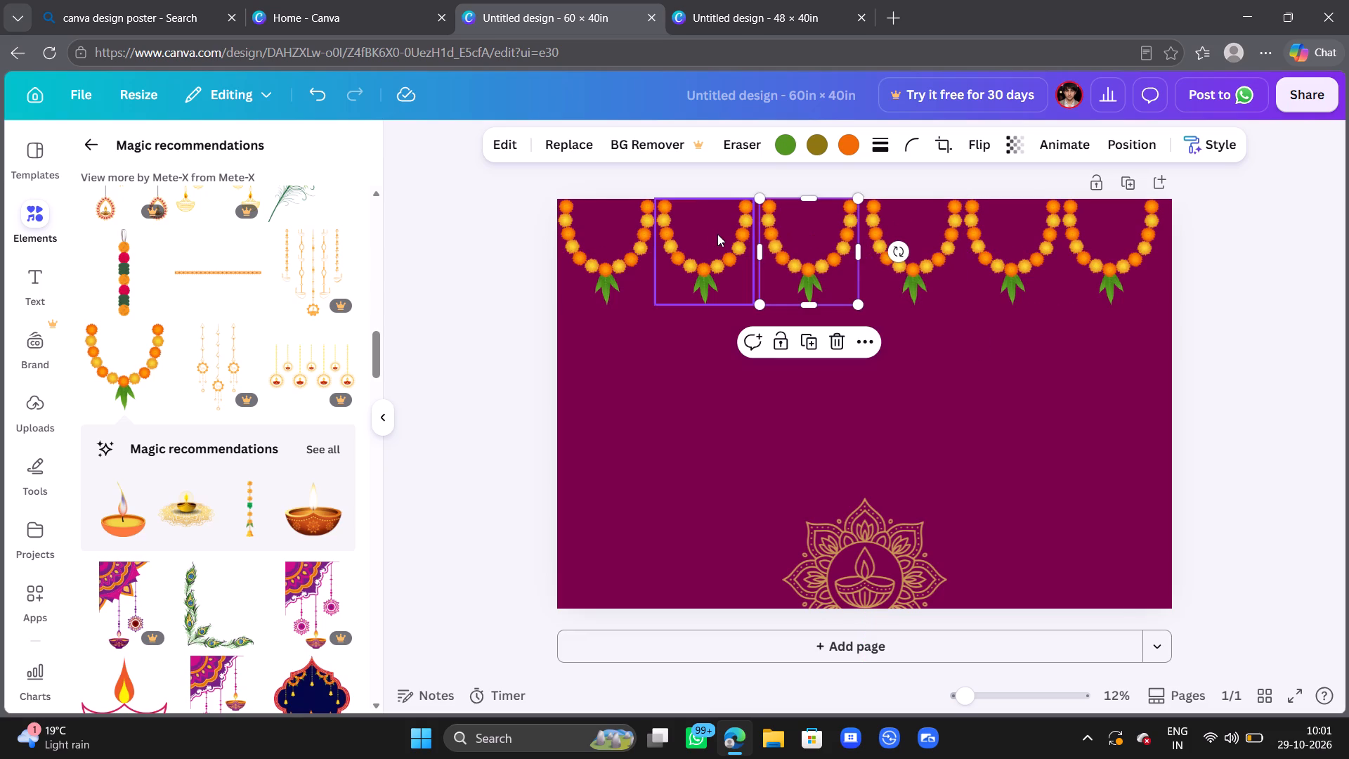
left_click(709, 237)
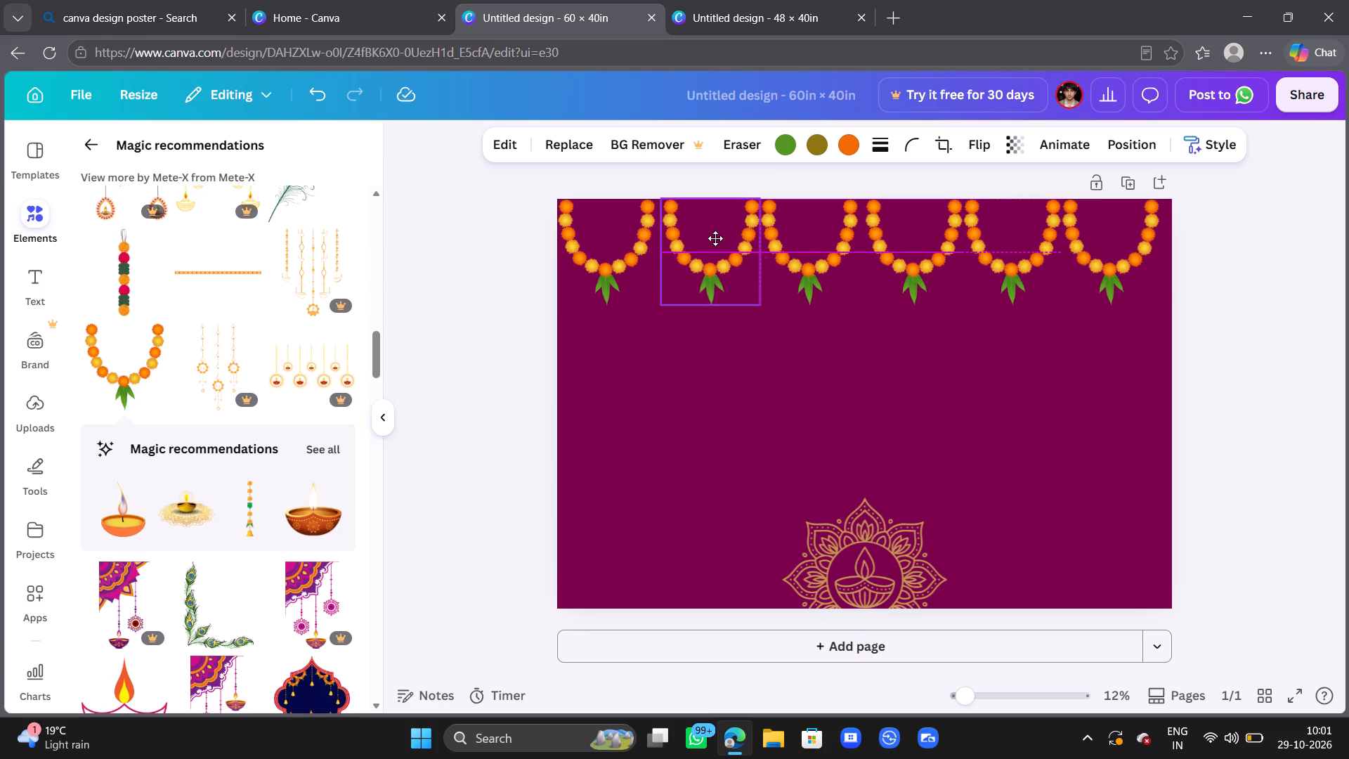
left_click(613, 240)
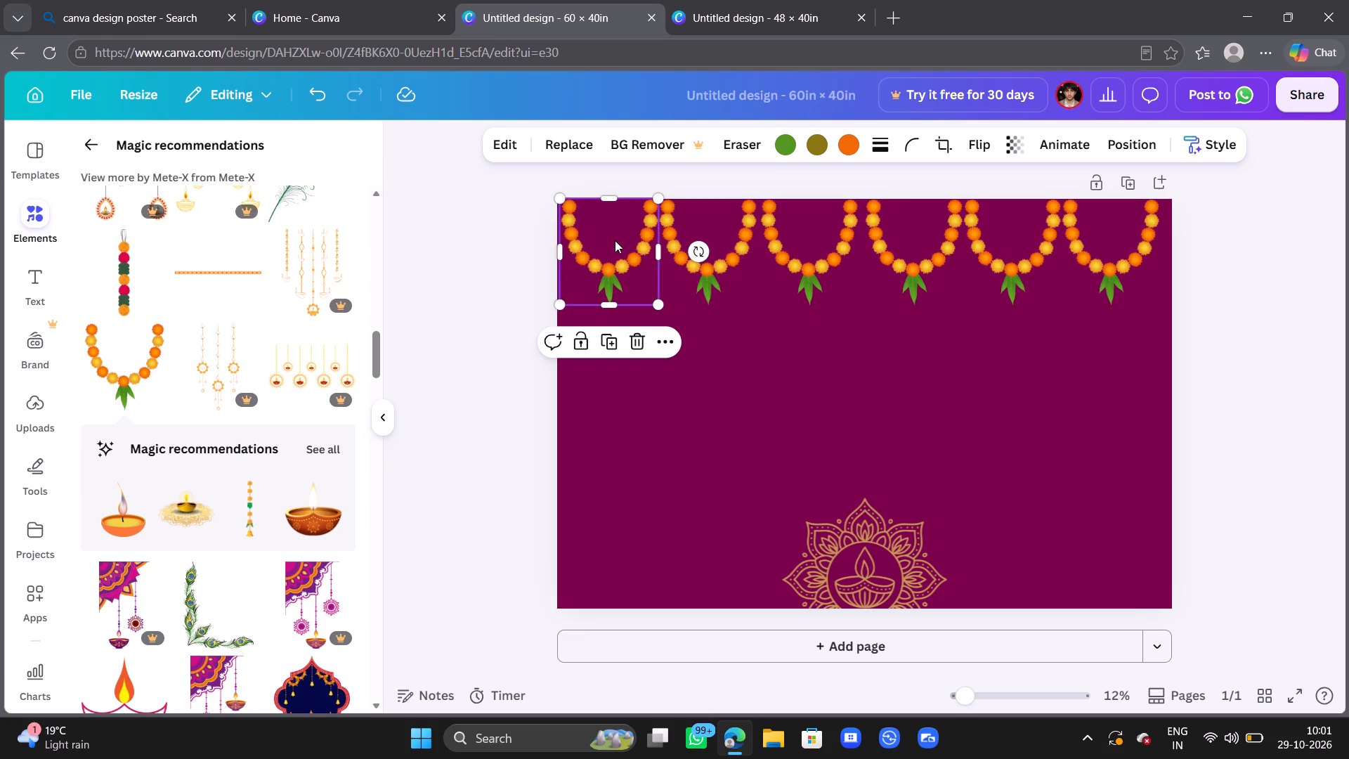
left_click_drag(804, 225, 810, 225)
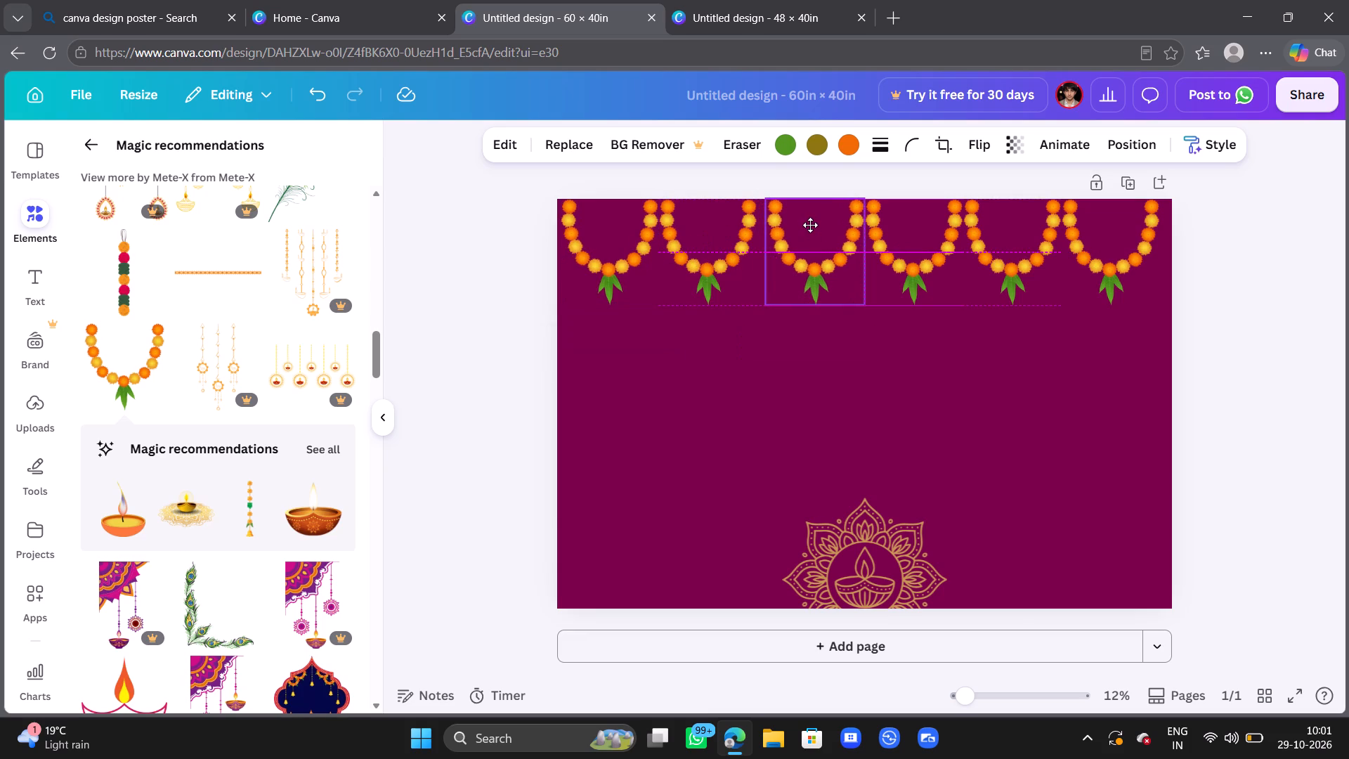
left_click_drag(810, 225, 812, 230)
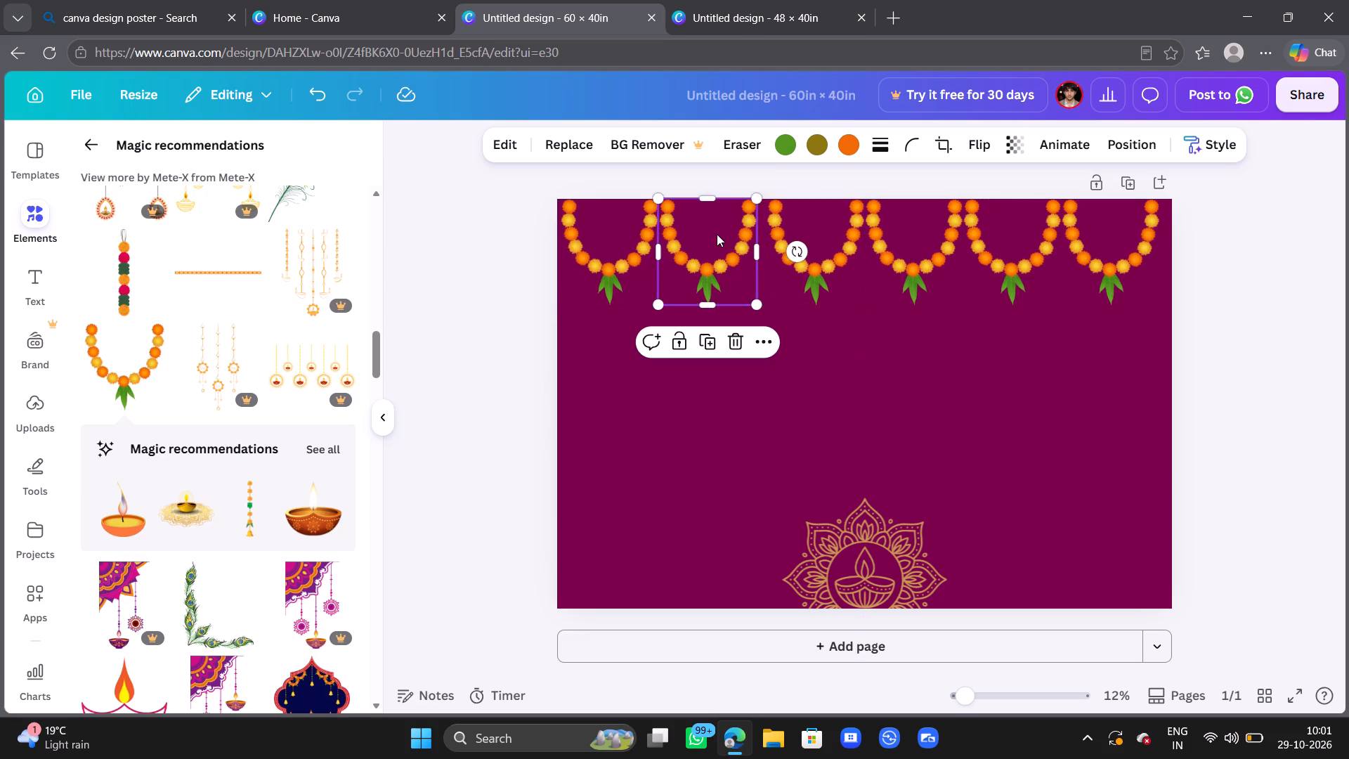
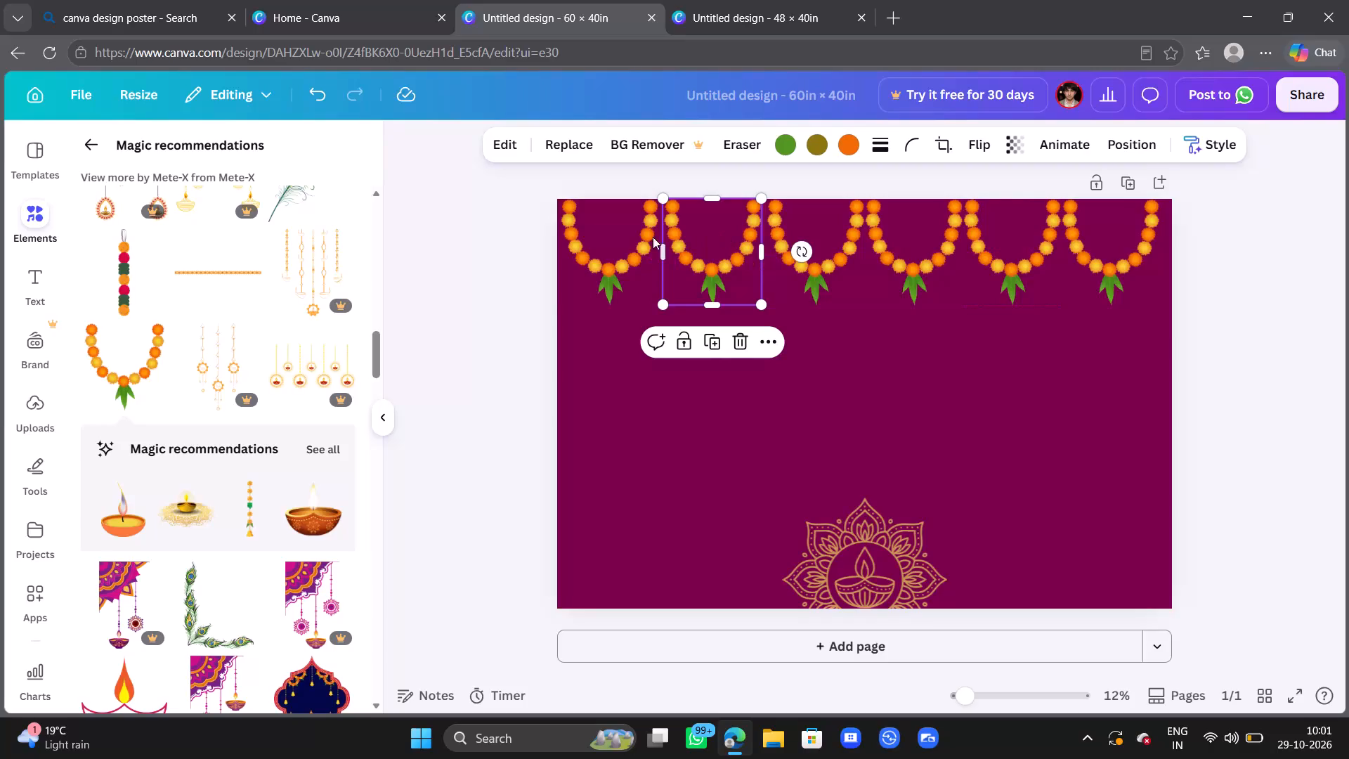
Nudge the first five marigold garlands slightly towards the sixth so they hang evenly side by side along the page's top edge.
left_click_drag(618, 240, 625, 240)
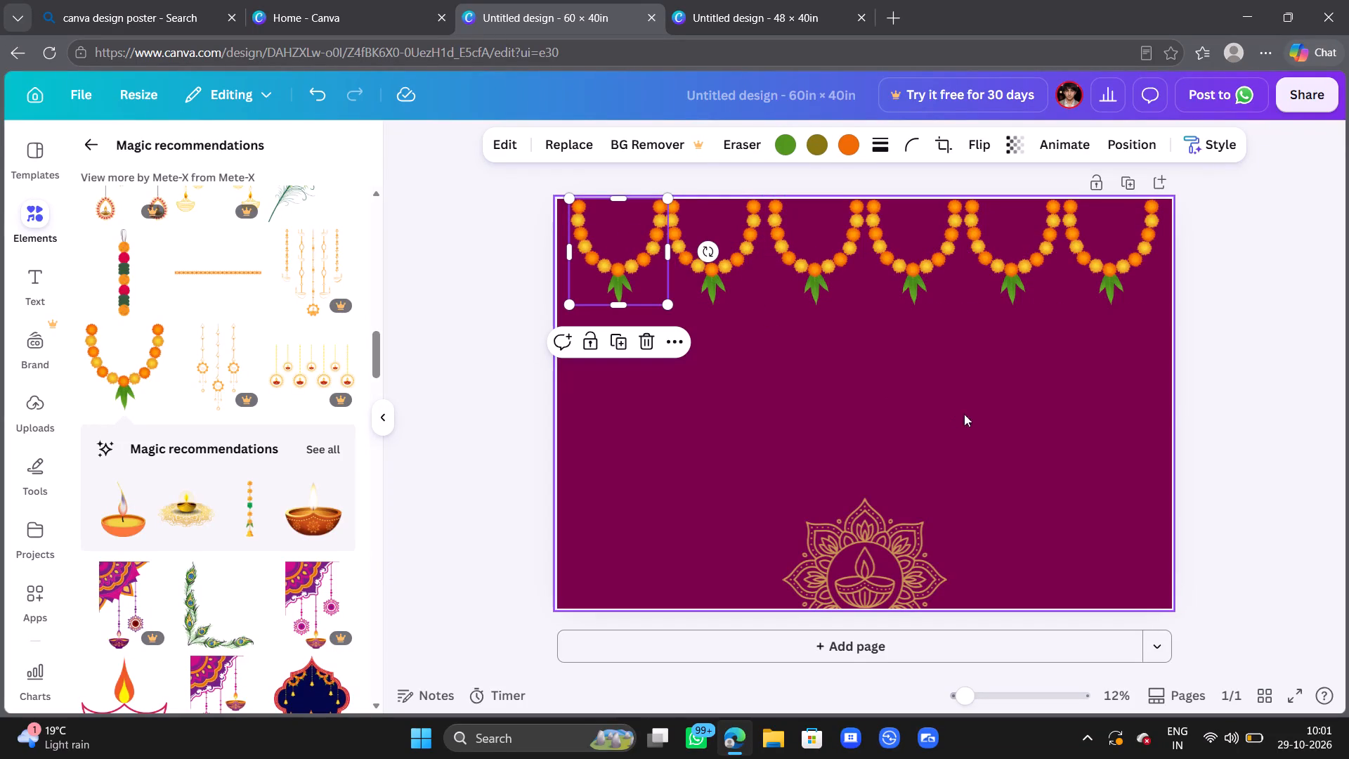
left_click(1010, 268)
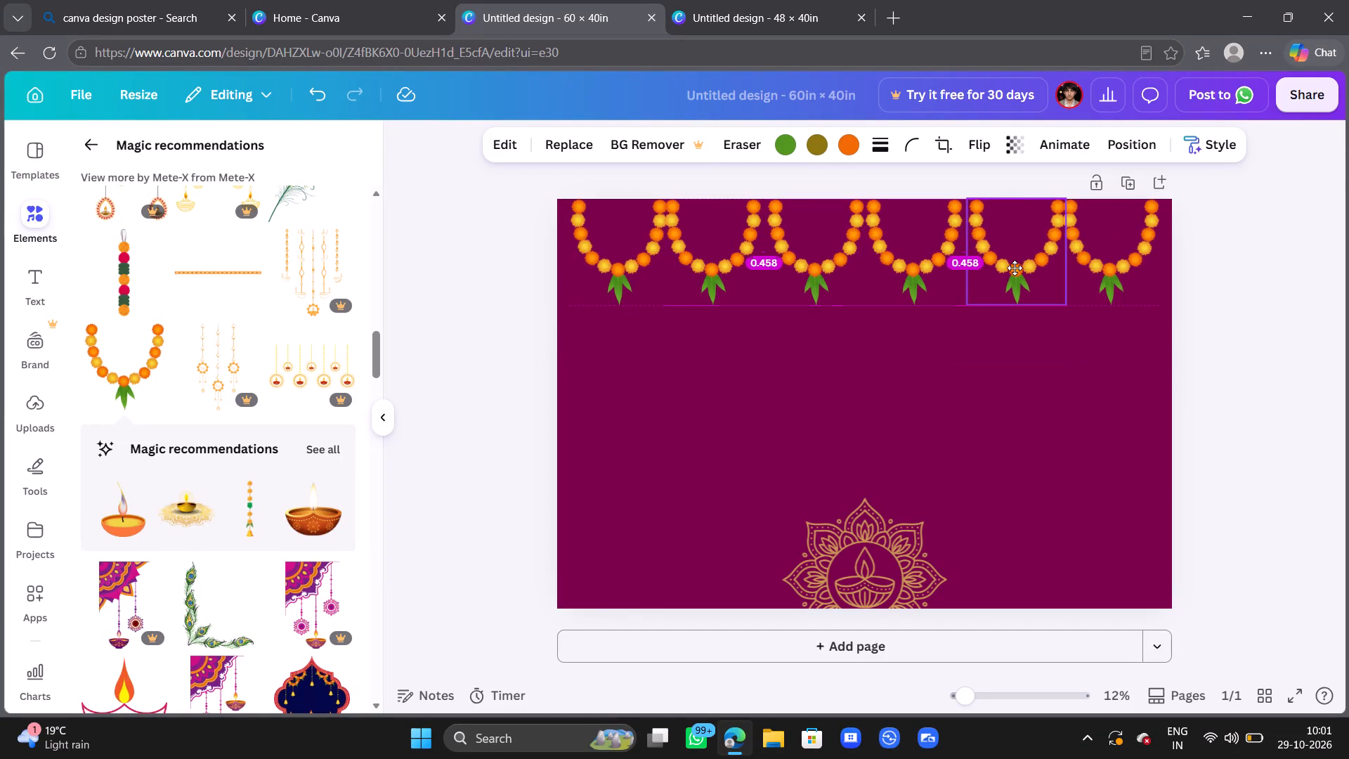
left_click(891, 258)
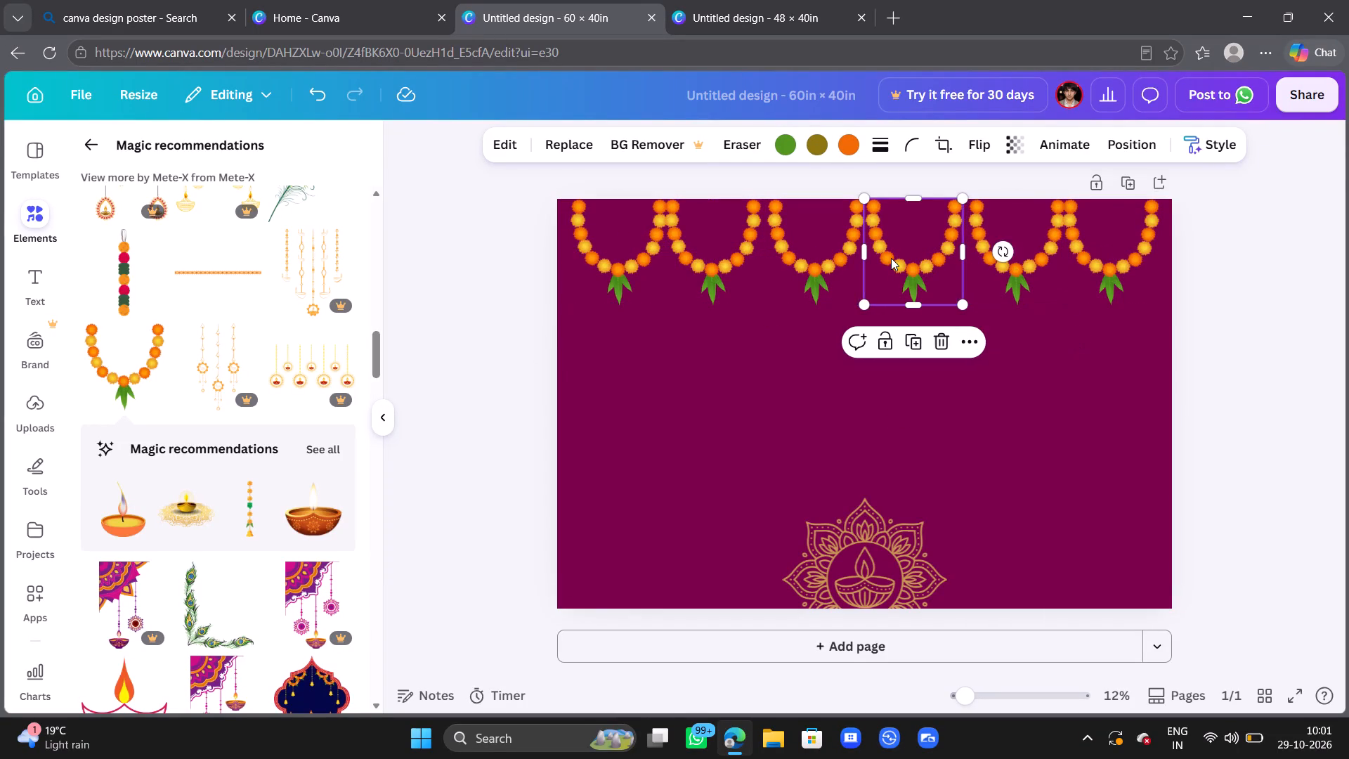
left_click_drag(804, 263, 805, 263)
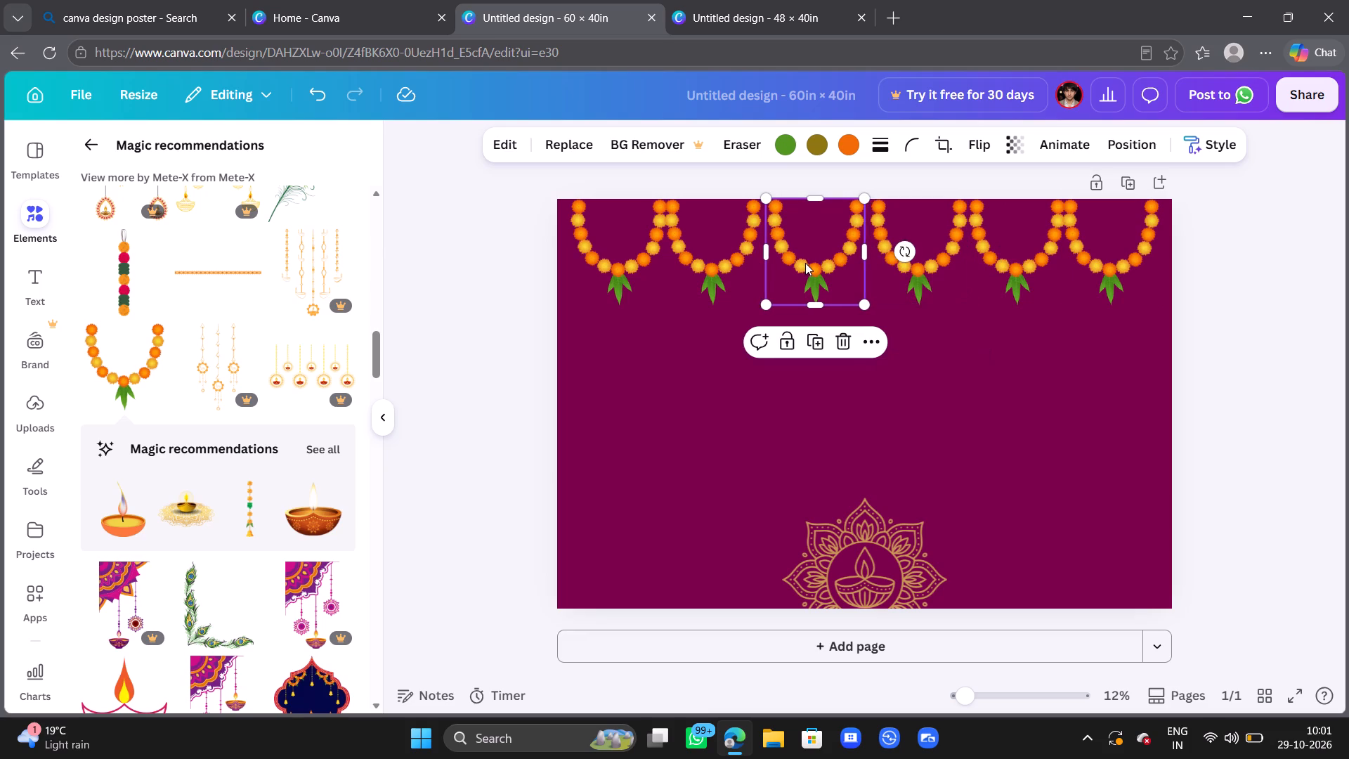
left_click_drag(805, 263, 813, 263)
left_click_drag(717, 262, 722, 262)
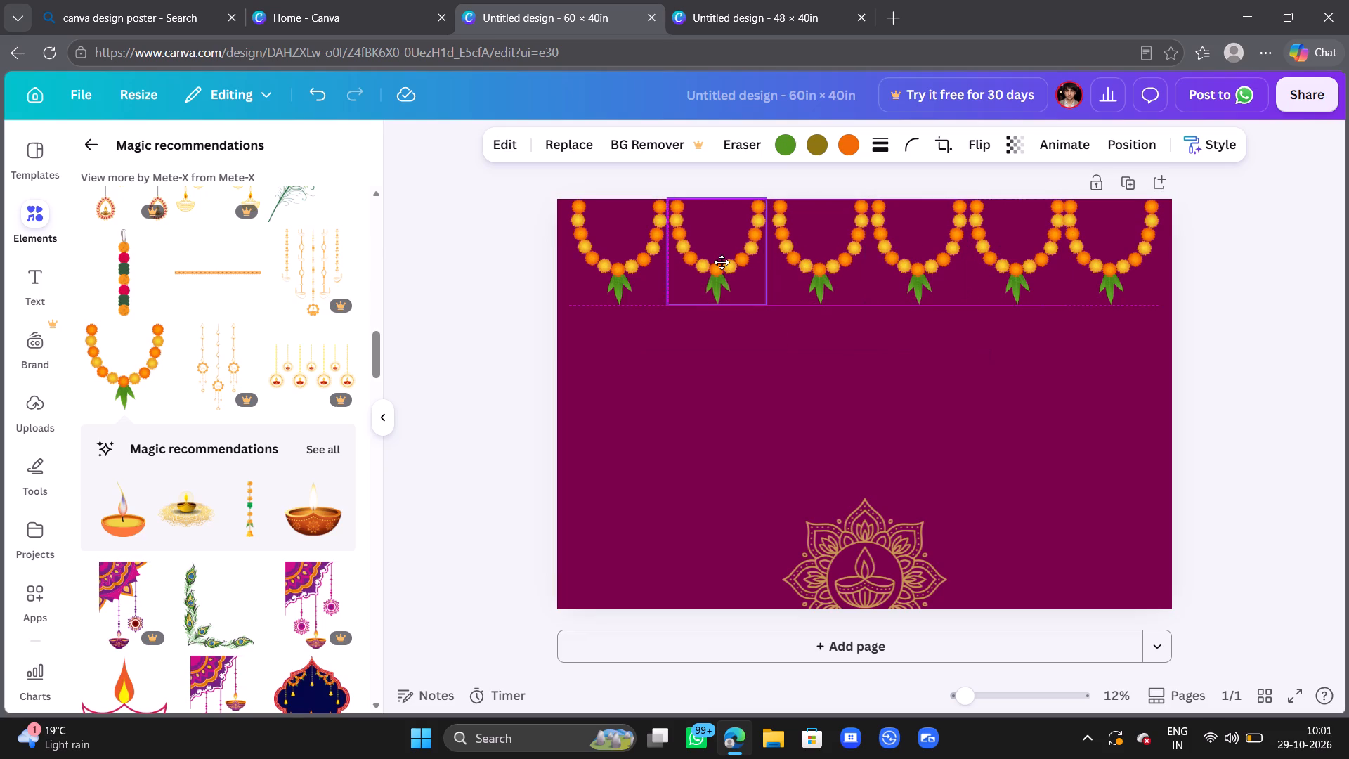
left_click_drag(722, 262, 730, 262)
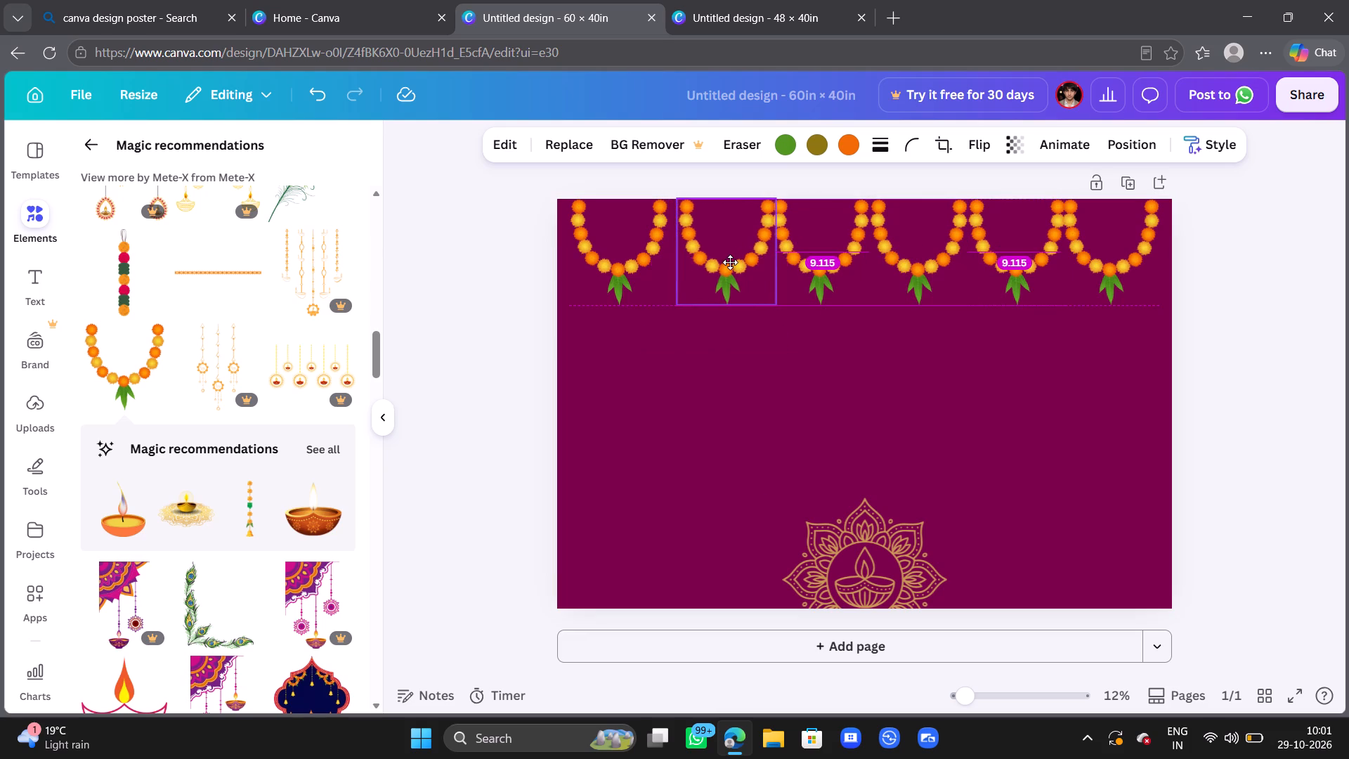
left_click_drag(730, 262, 727, 264)
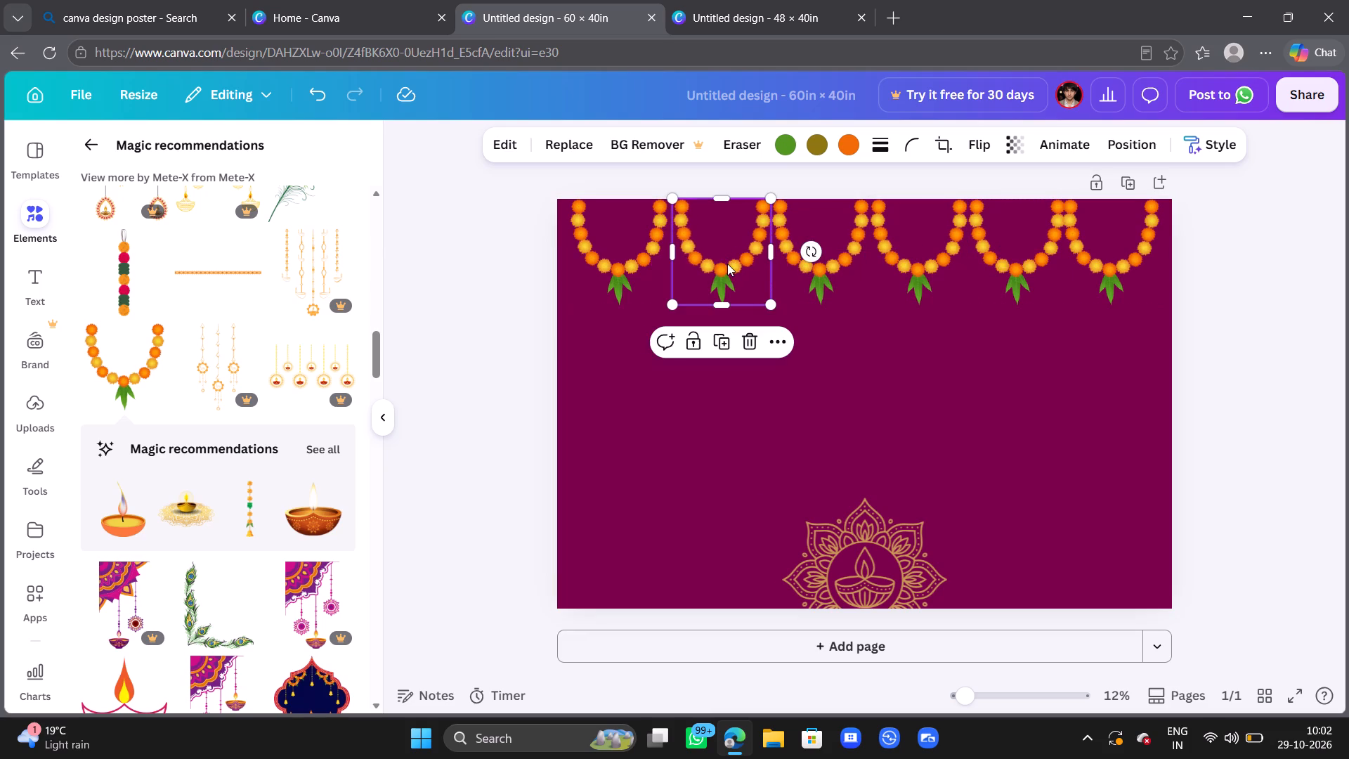
left_click(607, 249)
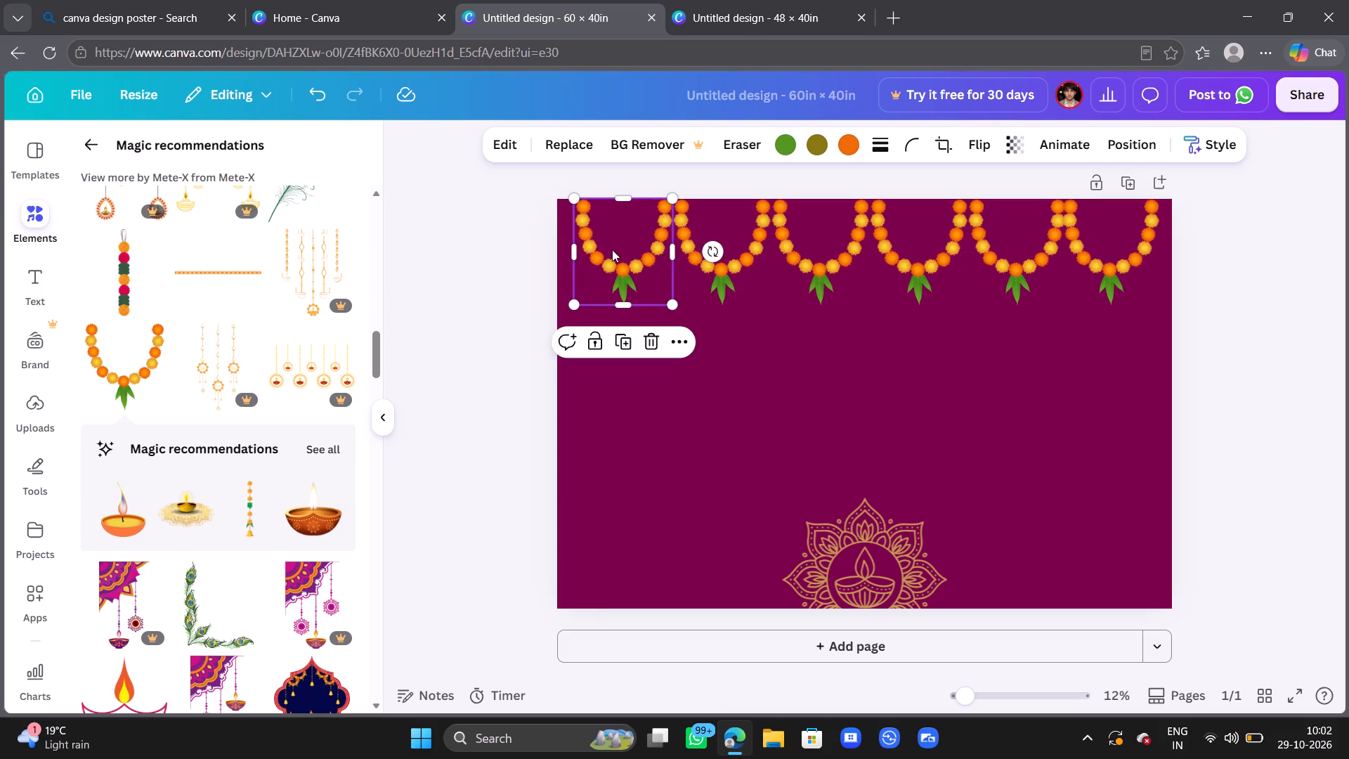
left_click(926, 375)
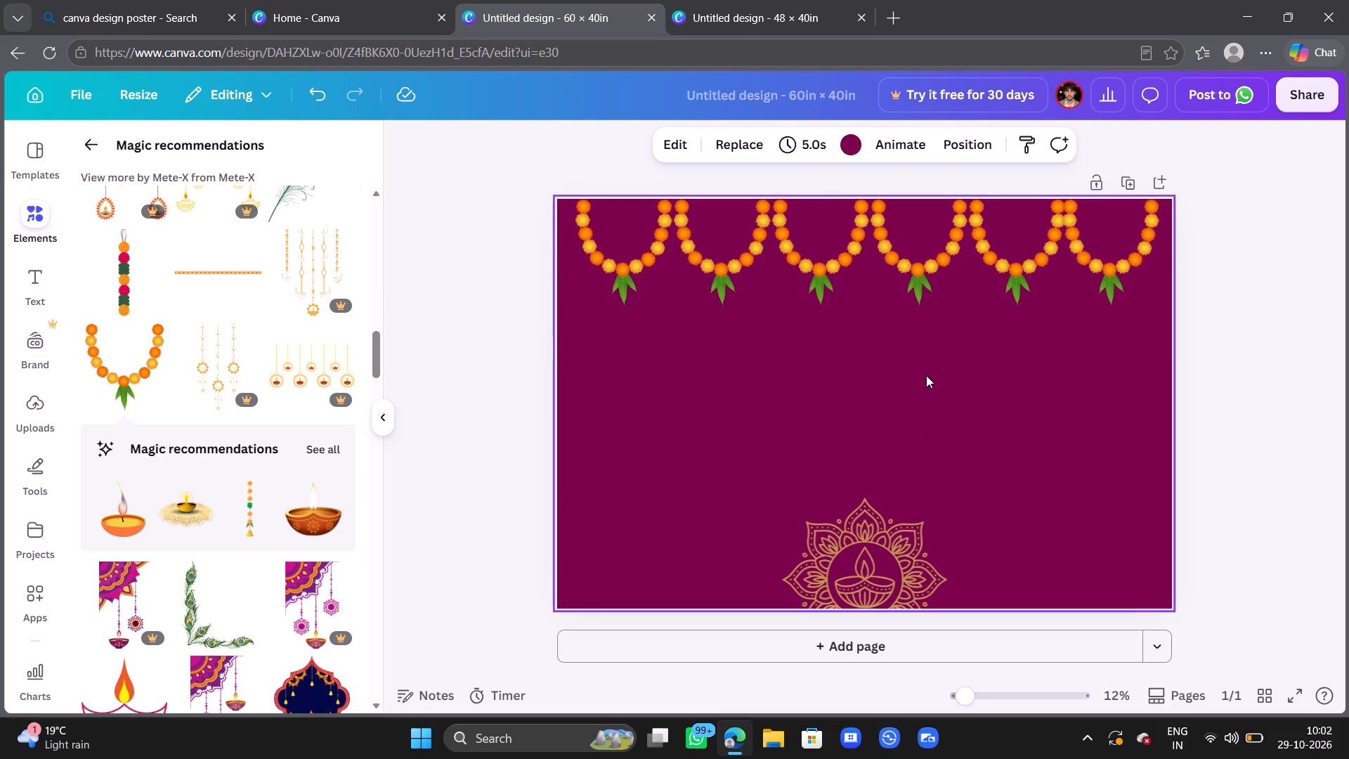